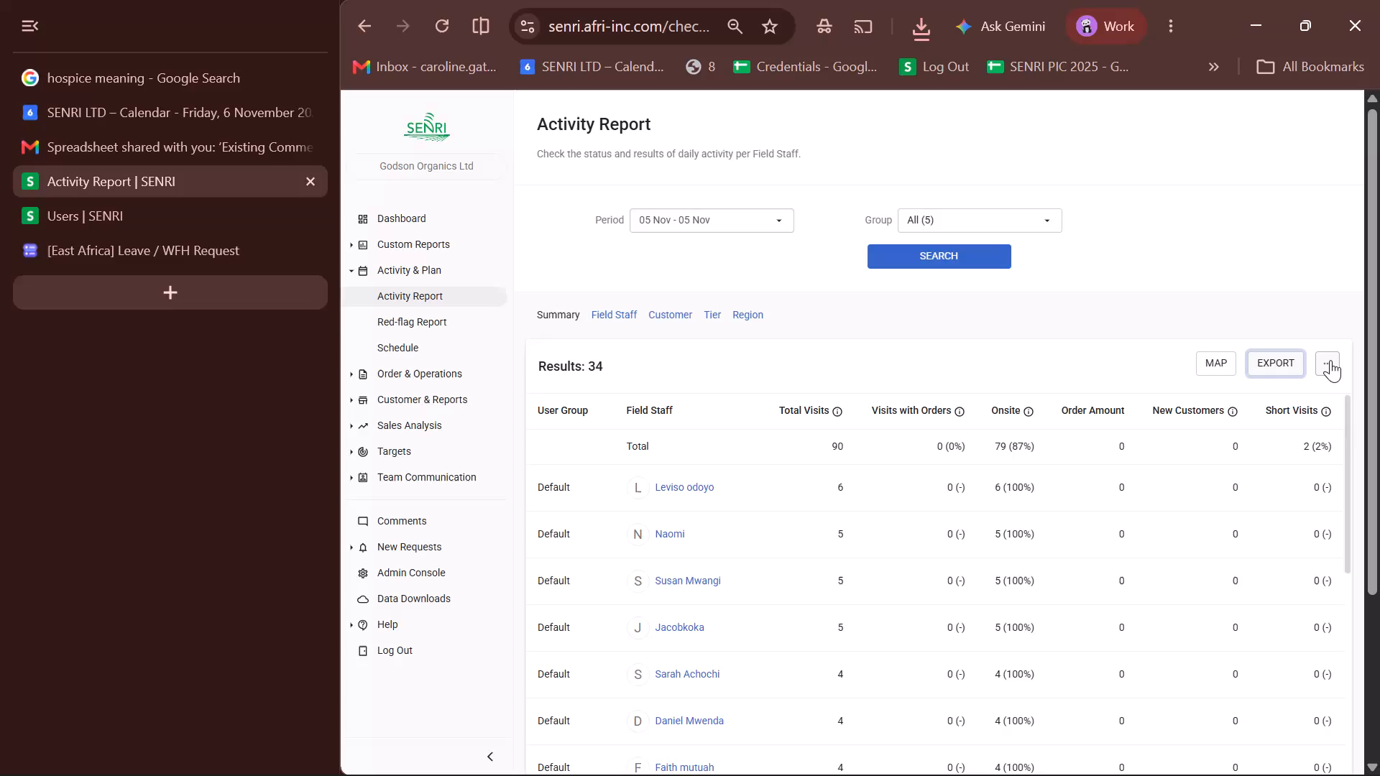
# Download the attendance file from the Activity Report page and open it in Excel.
pyautogui.click(1330, 360)
pyautogui.click(1279, 401)
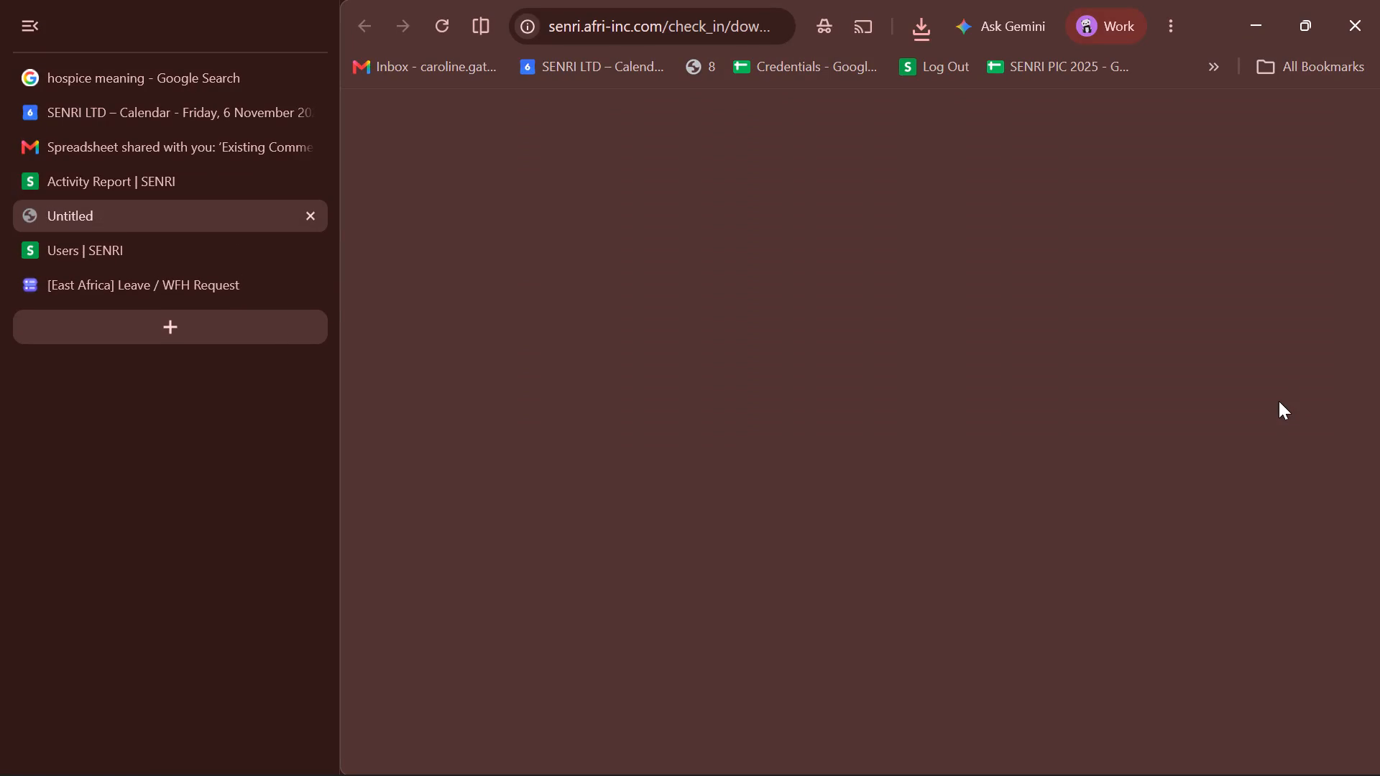
pyautogui.click(714, 94)
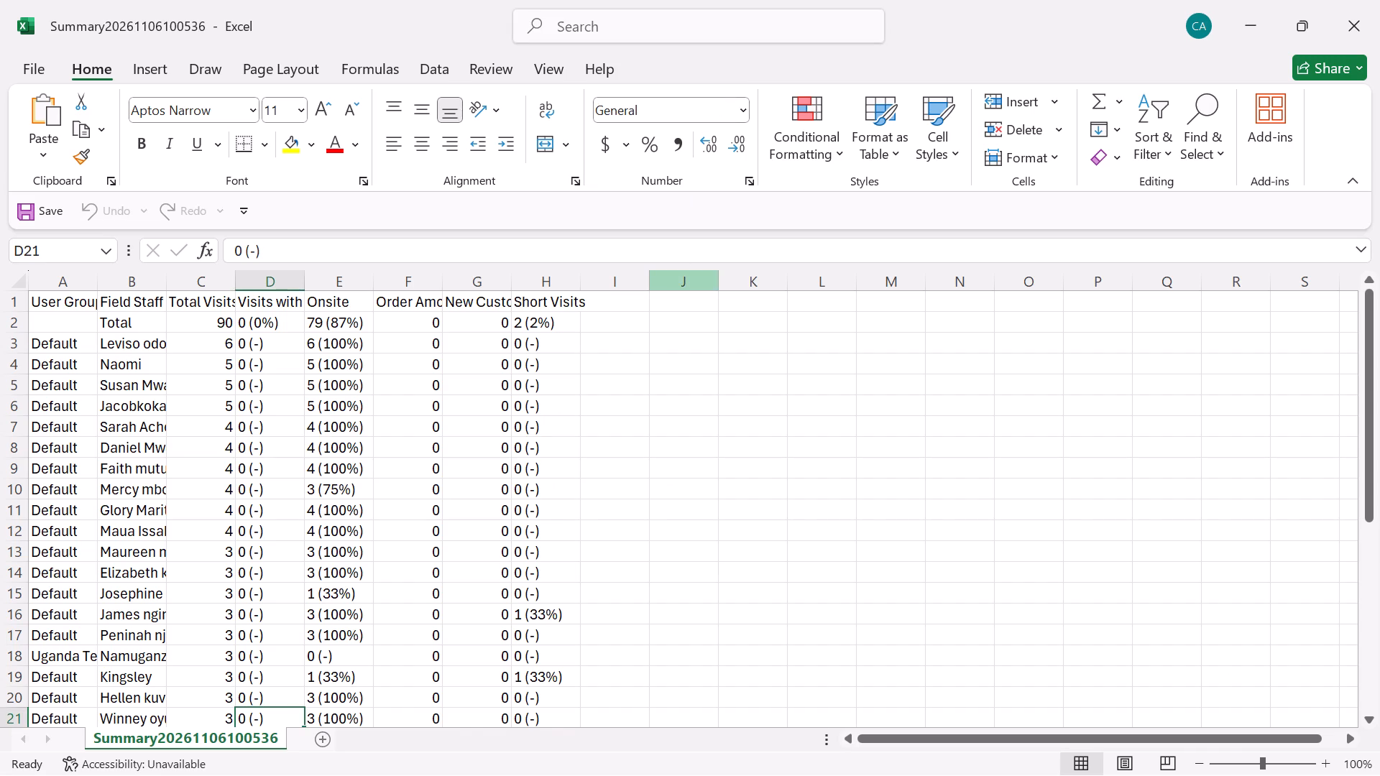
# Arrange the attendance workbook and the Summary workbook side by side.
pyautogui.click(618, 307)
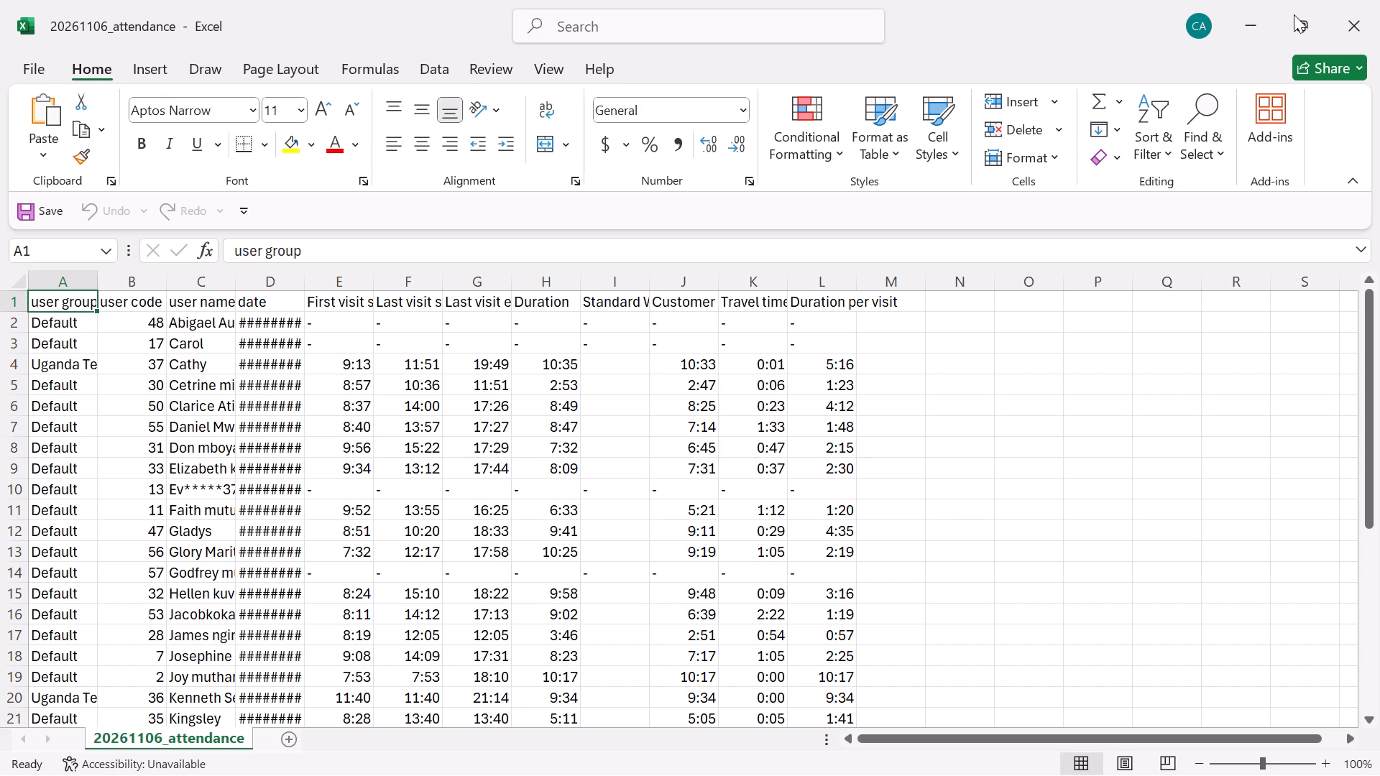
pyautogui.click(1161, 64)
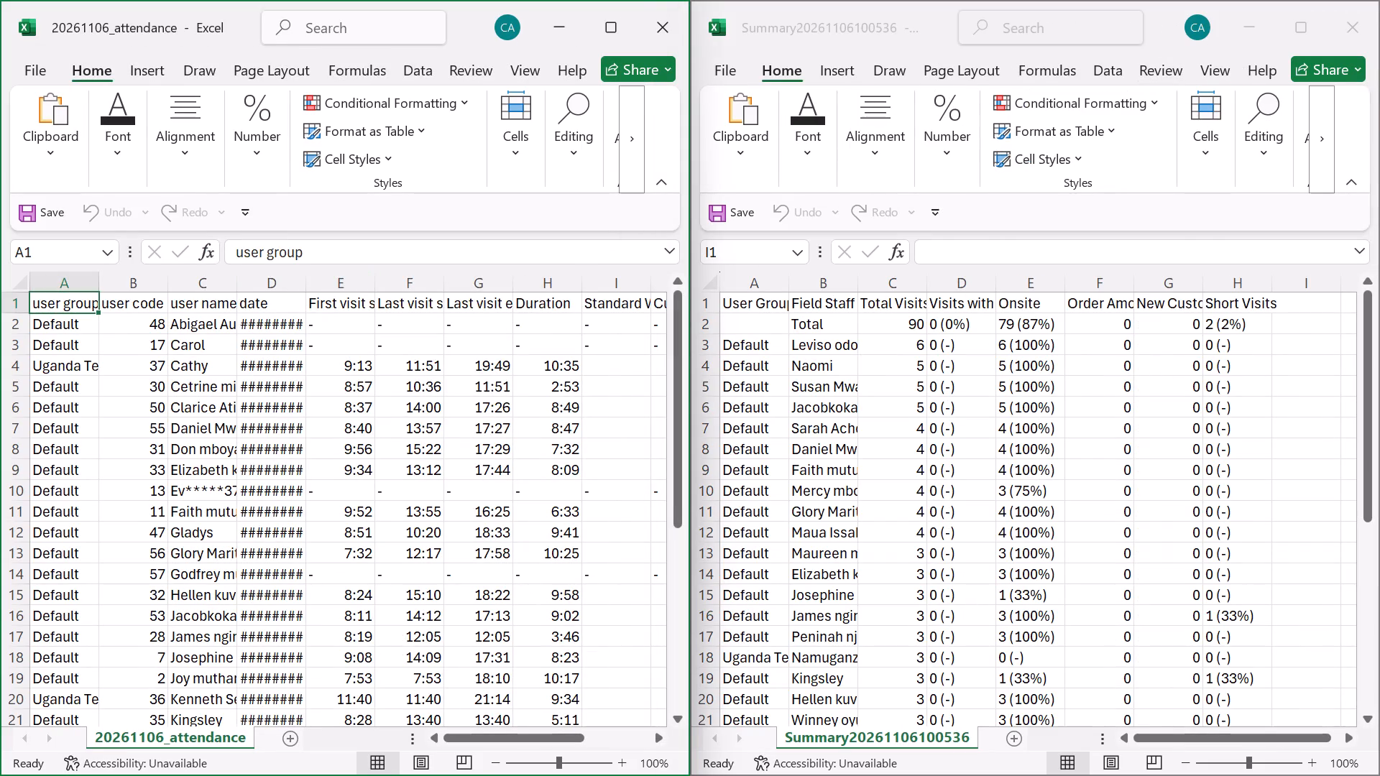
# Copy the headers First visit start through Duration (E1:H1) from the attendance workbook into the Summary sheet starting at I1.
pyautogui.moveTo(319, 302); pyautogui.dragTo(531, 298)
pyautogui.hotkey('ctrl', 'c')
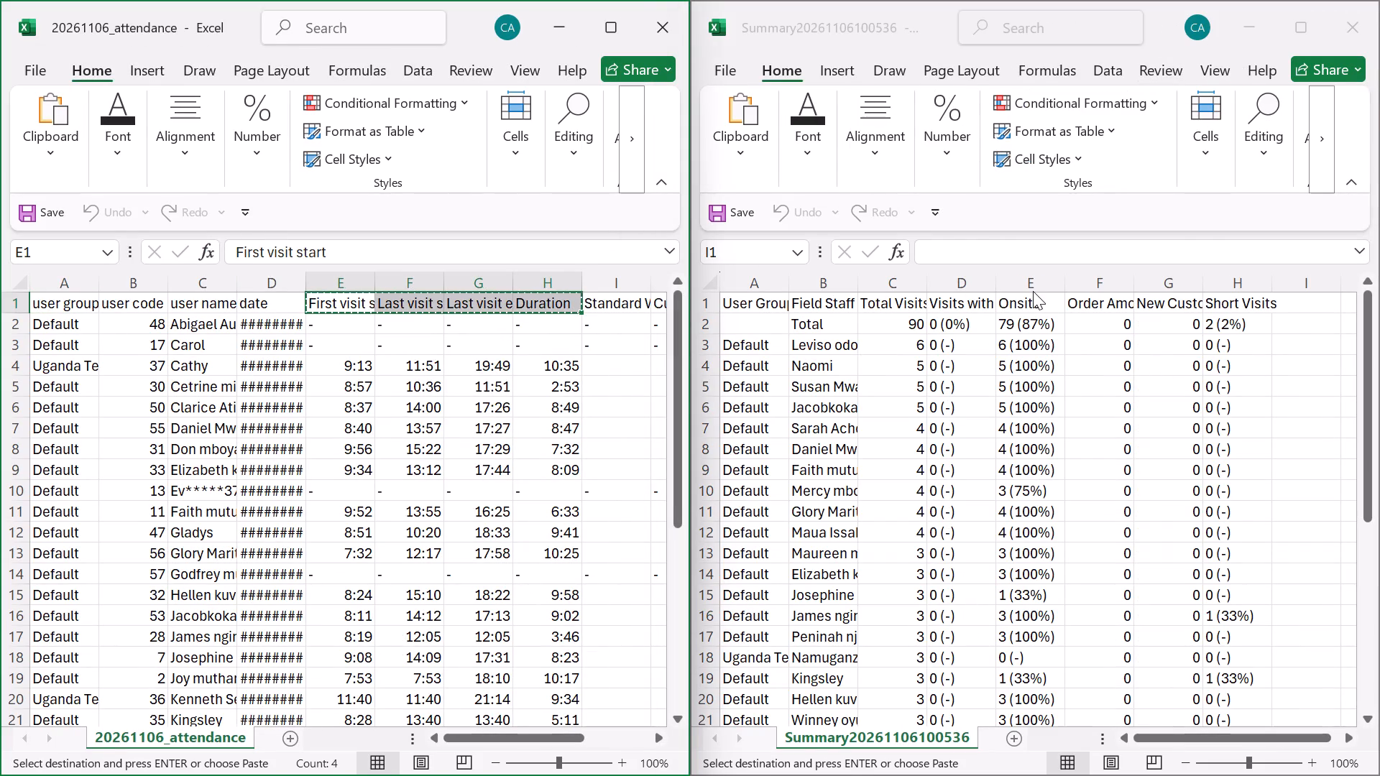
pyautogui.doubleClick(1317, 310)
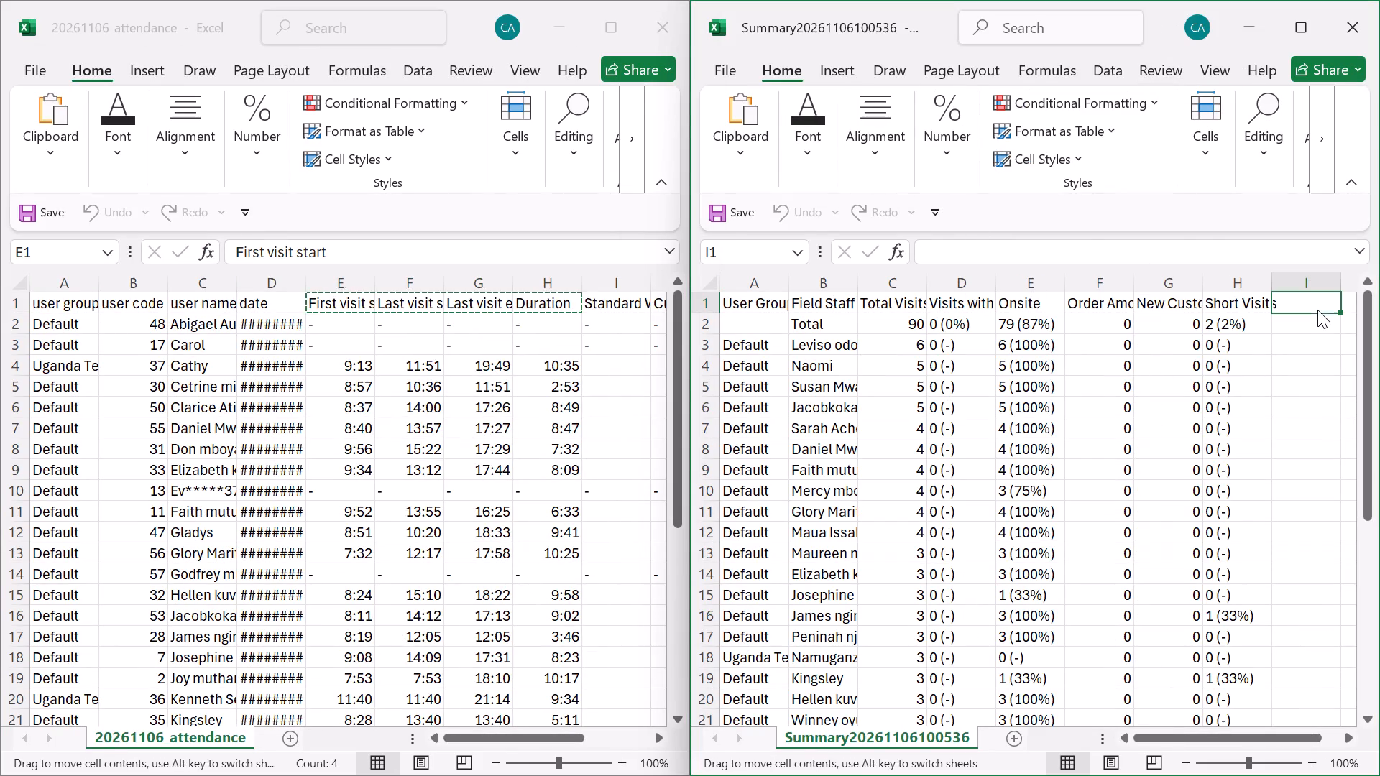
pyautogui.hotkey('ctrl', 'v')
# Start an XLOOKUP formula in I3 of the Summary sheet with the staff name in B3 as the lookup value.
pyautogui.click(1282, 339)
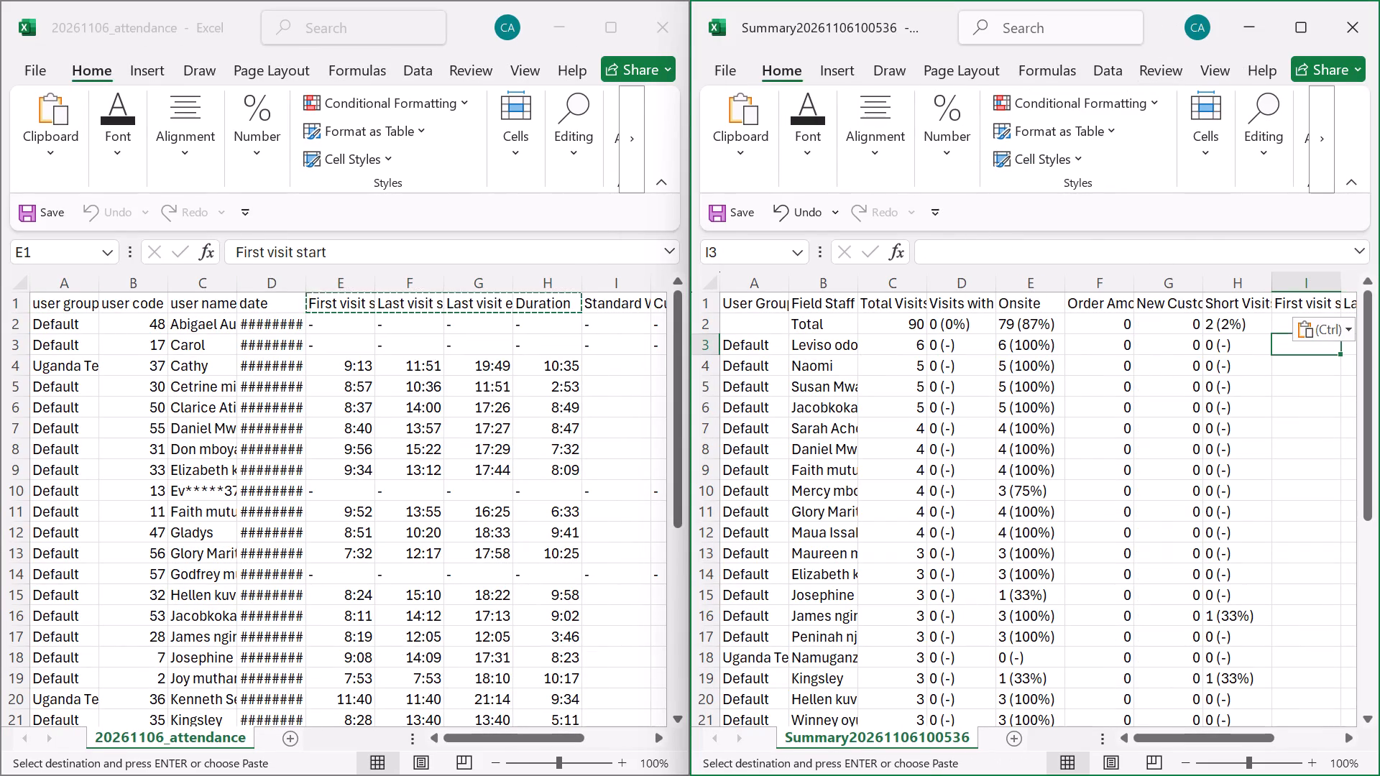
pyautogui.write('=x')
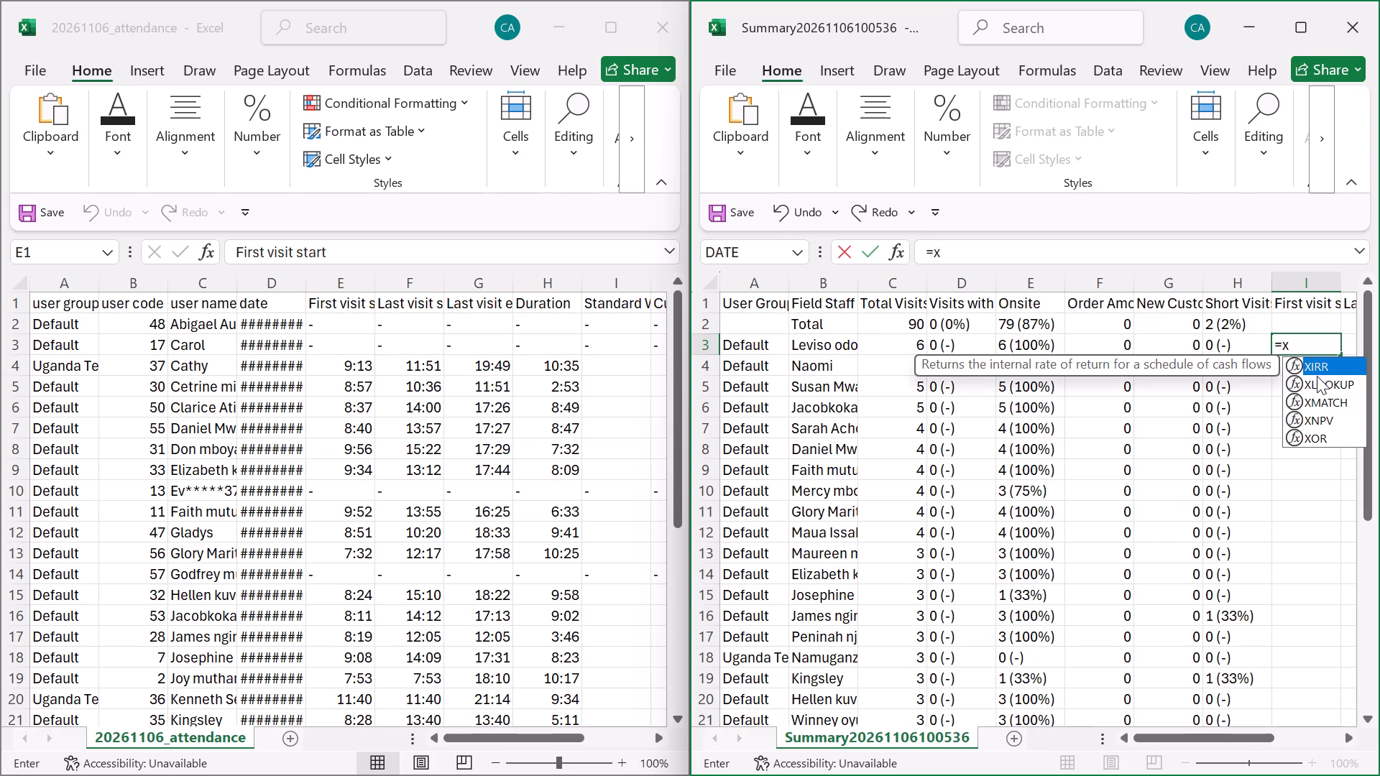
pyautogui.doubleClick(1317, 376)
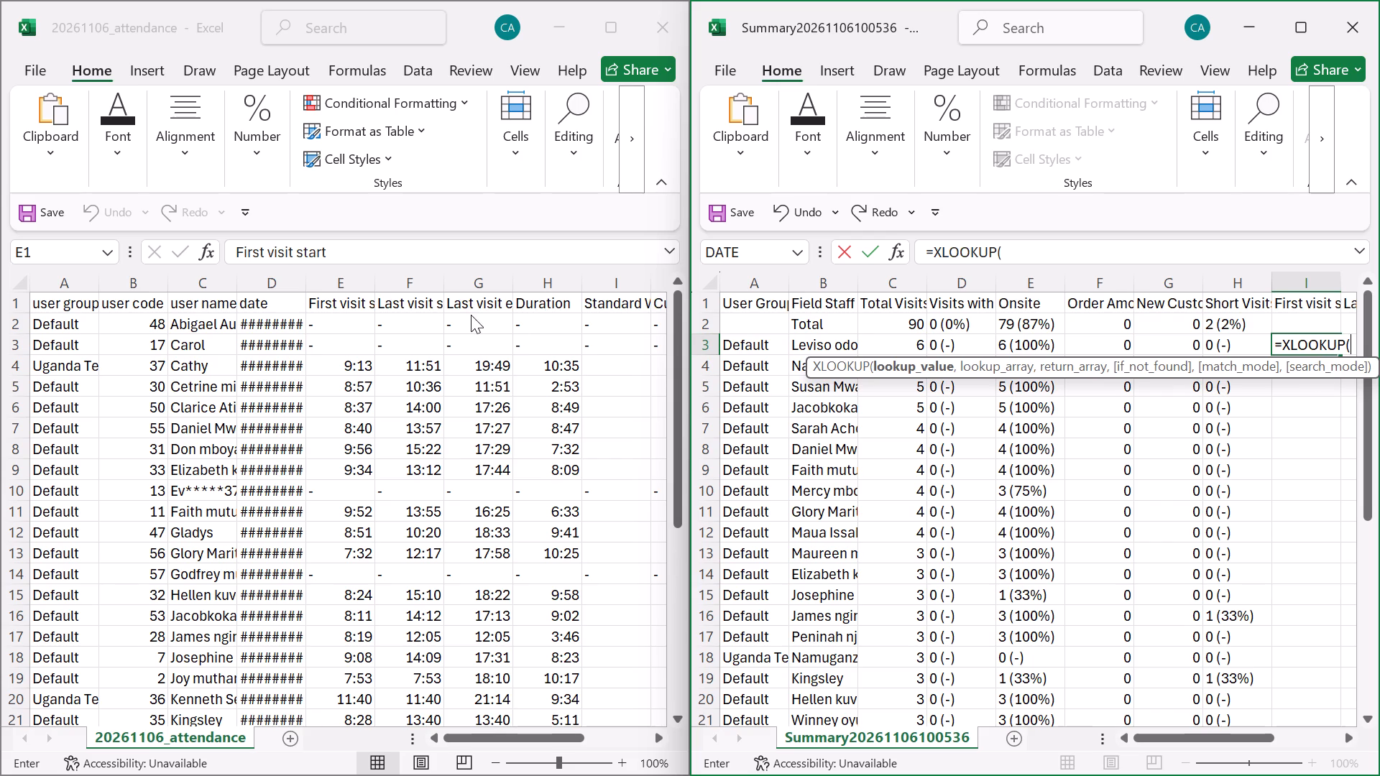
pyautogui.click(827, 346)
pyautogui.press(',')
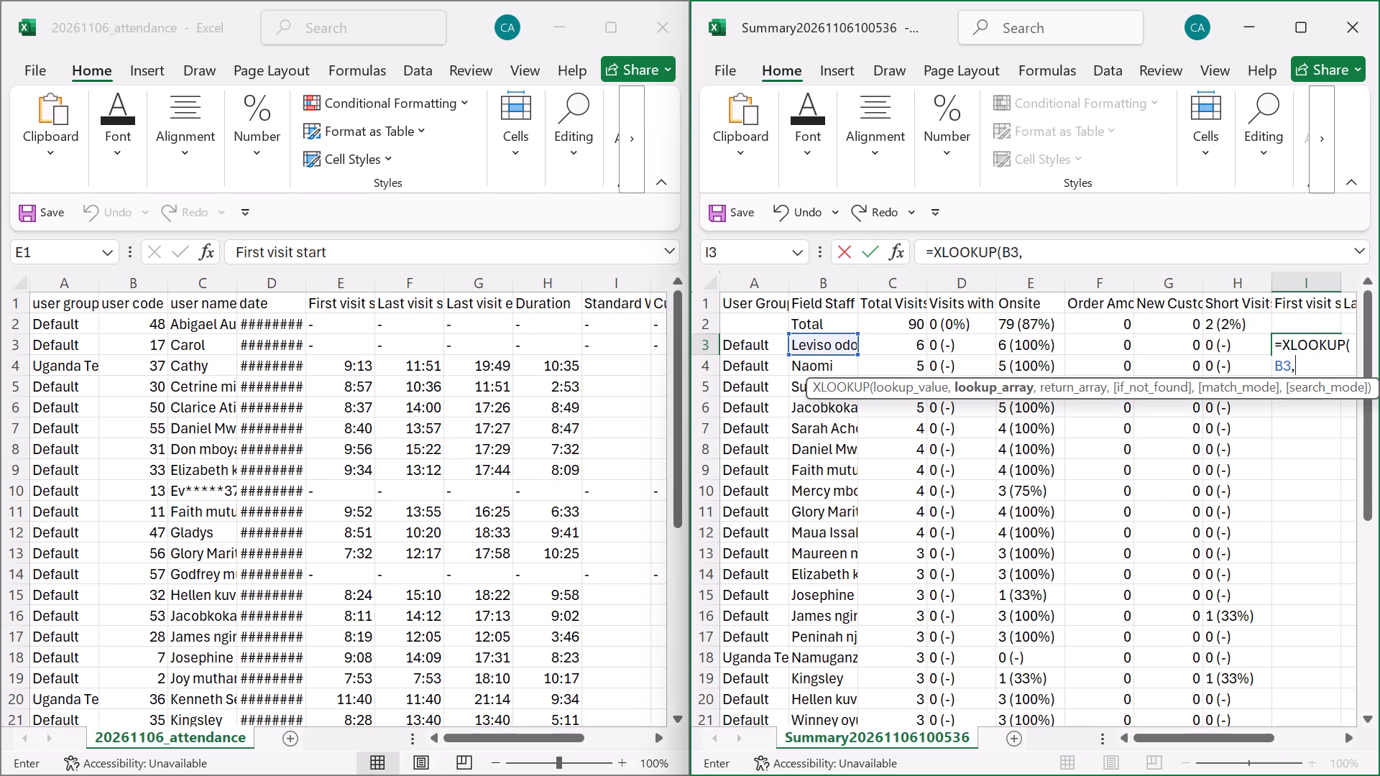
# Complete the I3 XLOOKUP with attendance column C as lookup array, columns E:H as return array, if_not_found empty and match mode 0.
pyautogui.doubleClick(201, 292)
pyautogui.click(198, 285)
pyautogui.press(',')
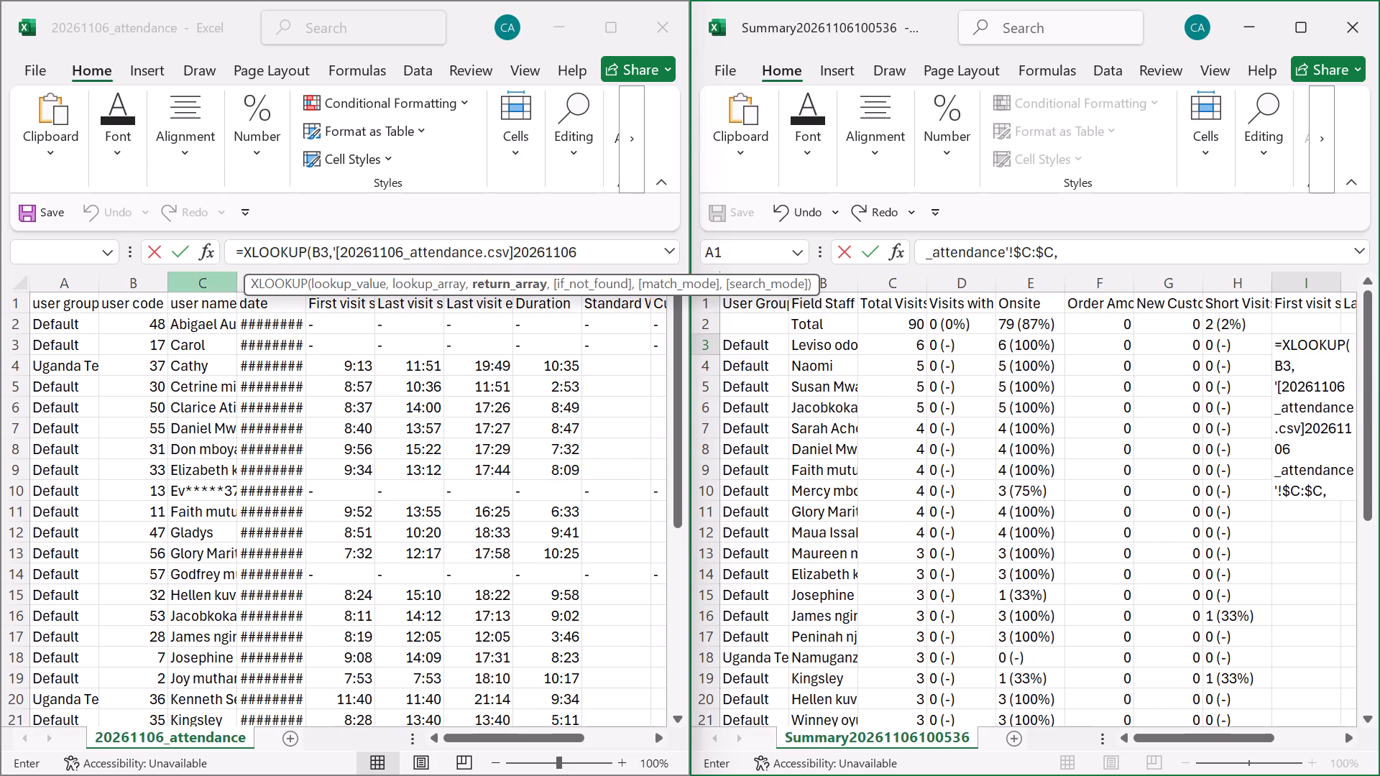
pyautogui.moveTo(247, 290); pyautogui.dragTo(259, 193)
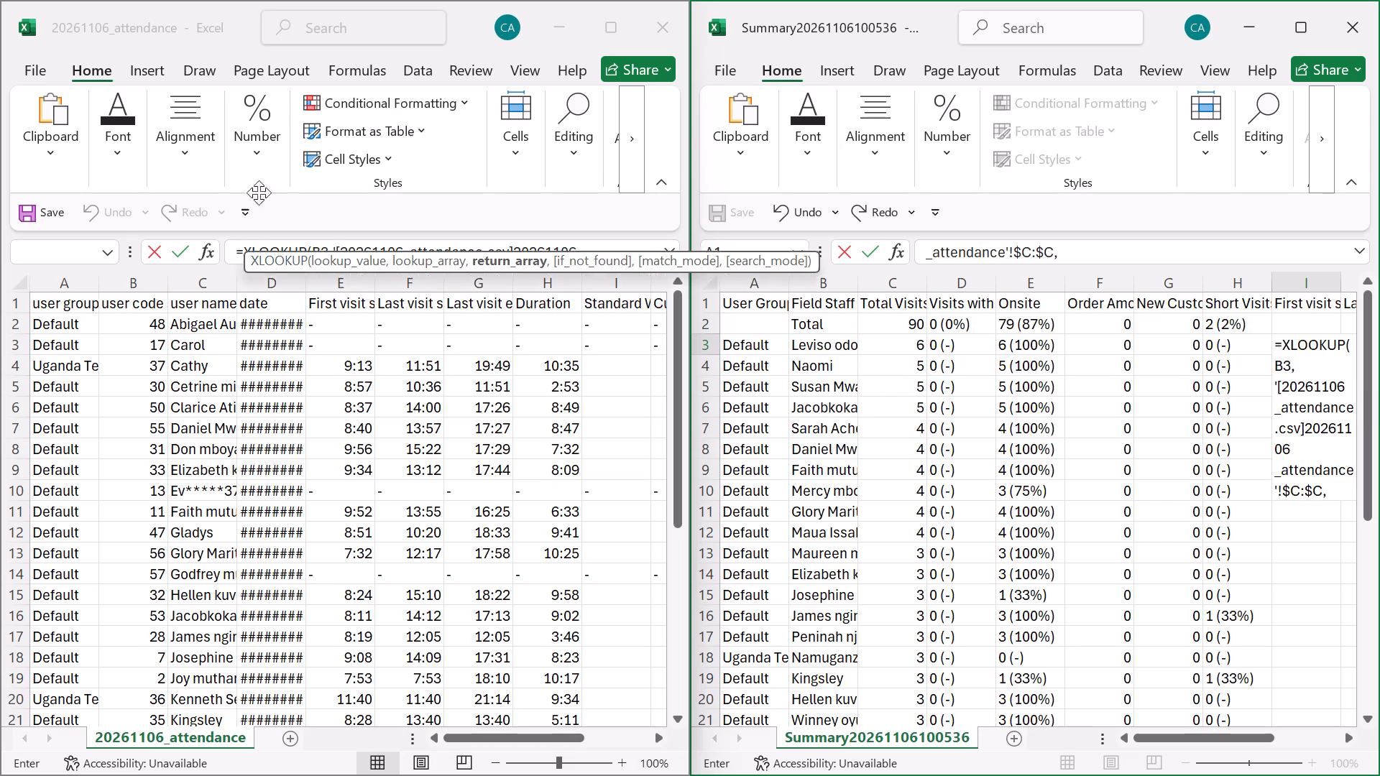
pyautogui.moveTo(259, 193); pyautogui.dragTo(271, 131)
pyautogui.moveTo(346, 272); pyautogui.dragTo(525, 262)
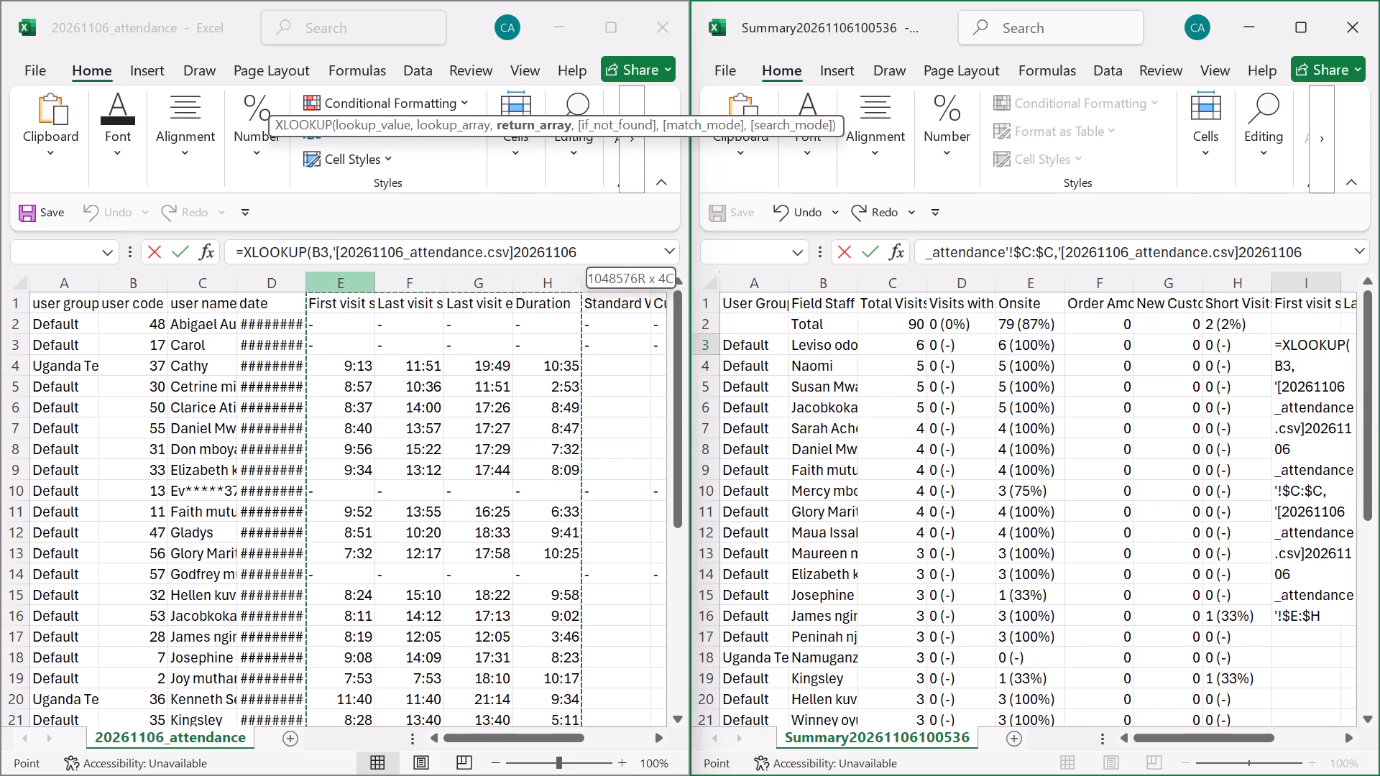
pyautogui.moveTo(525, 262); pyautogui.dragTo(526, 262)
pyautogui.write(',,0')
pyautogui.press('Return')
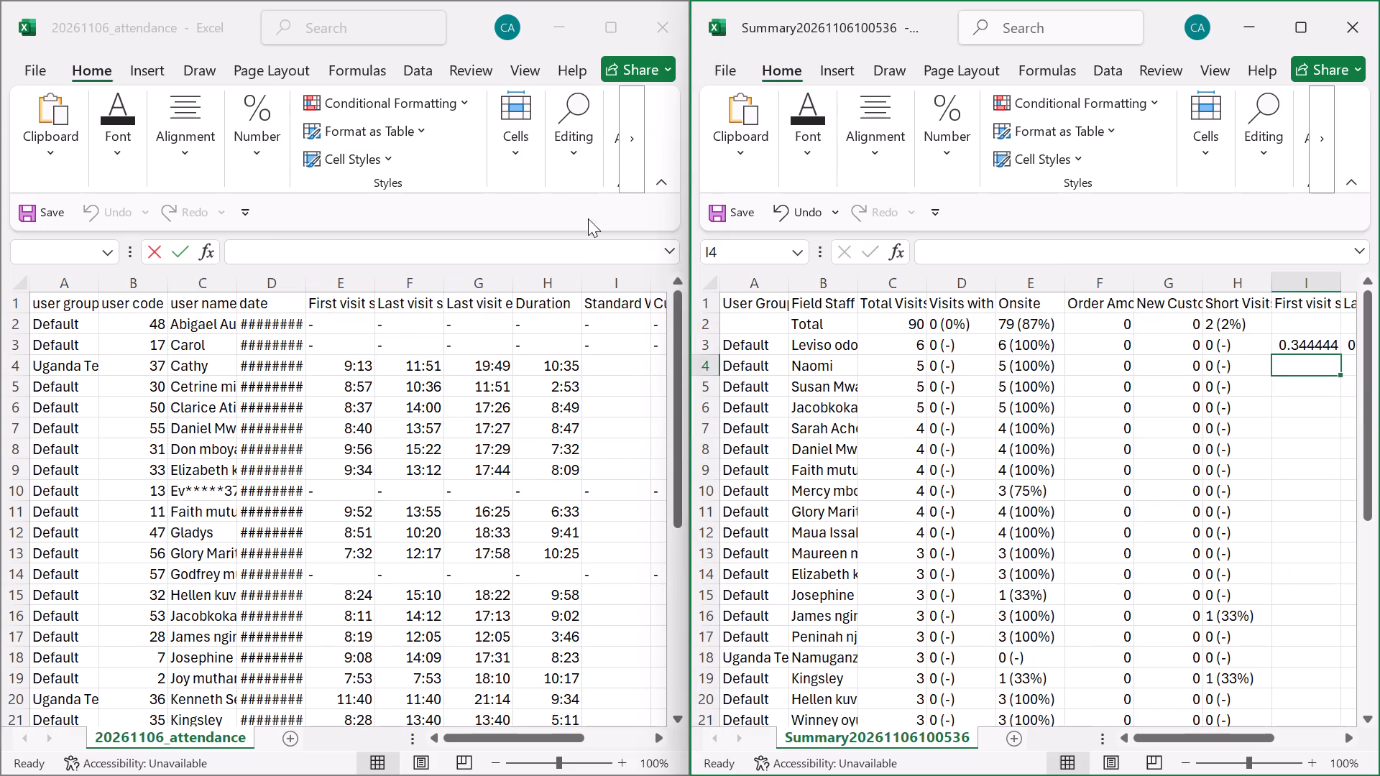
# Fill the lookup formula from I3:L3 down through row 36 of the Summary sheet and dismiss the chat notification.
pyautogui.hscroll(-2, 1247, 515)
pyautogui.moveTo(1017, 344); pyautogui.dragTo(1251, 344)
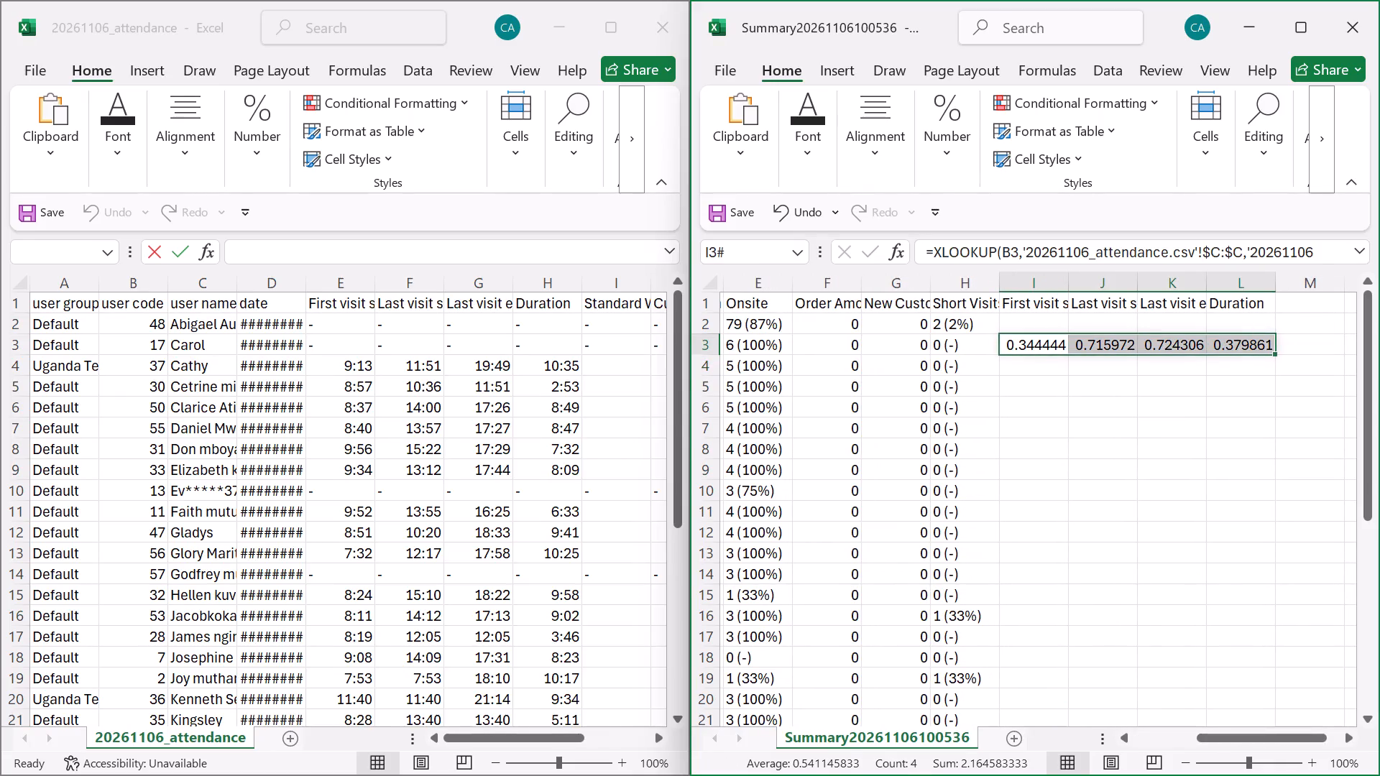
pyautogui.moveTo(1273, 351); pyautogui.dragTo(1267, 759)
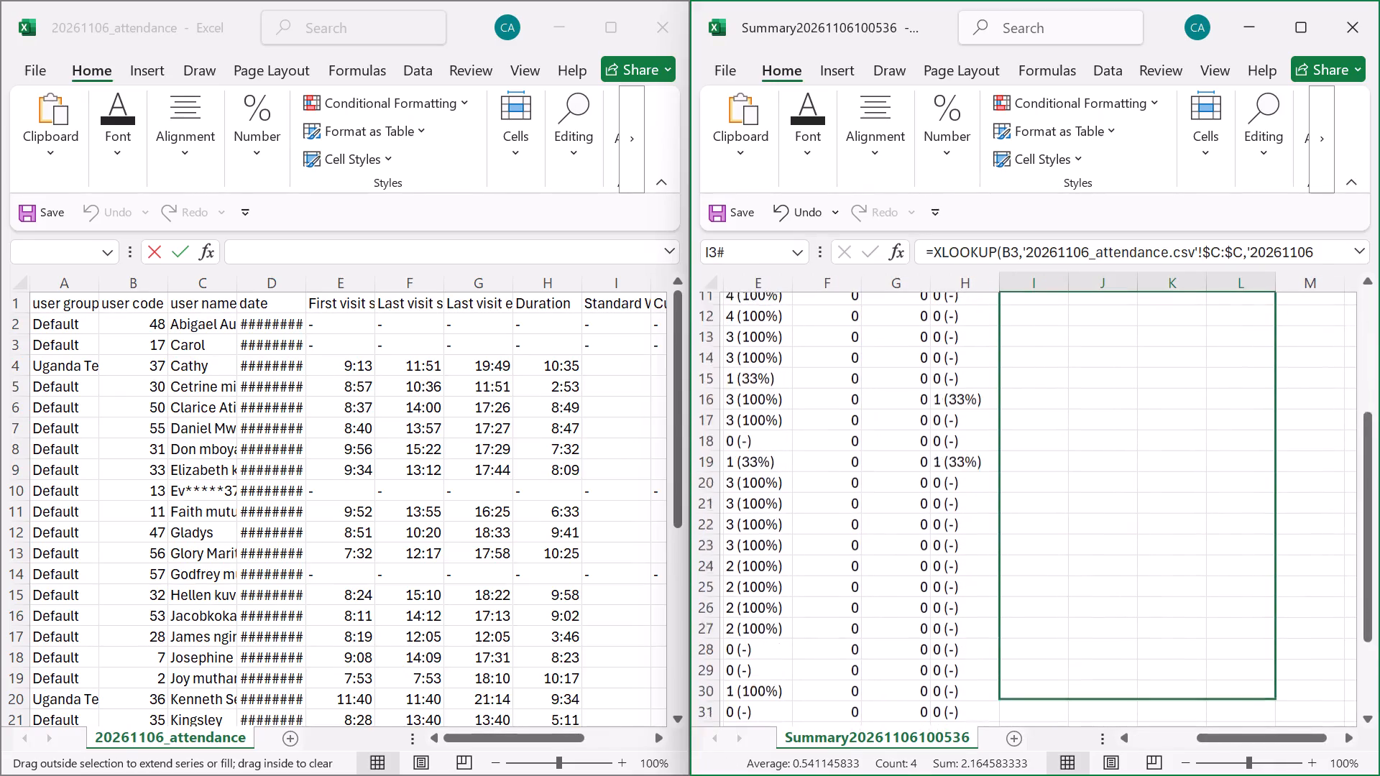
pyautogui.moveTo(1267, 759); pyautogui.dragTo(1262, 696)
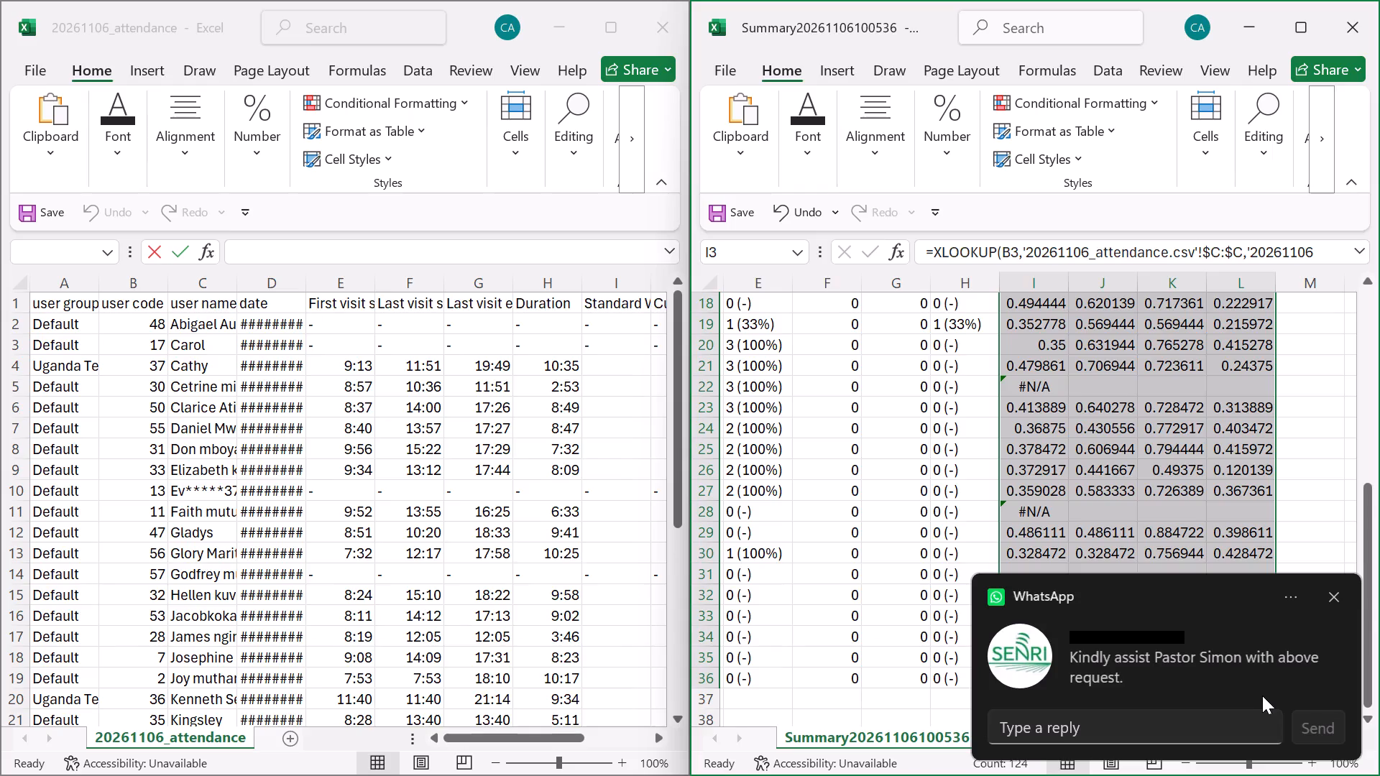
pyautogui.click(1332, 595)
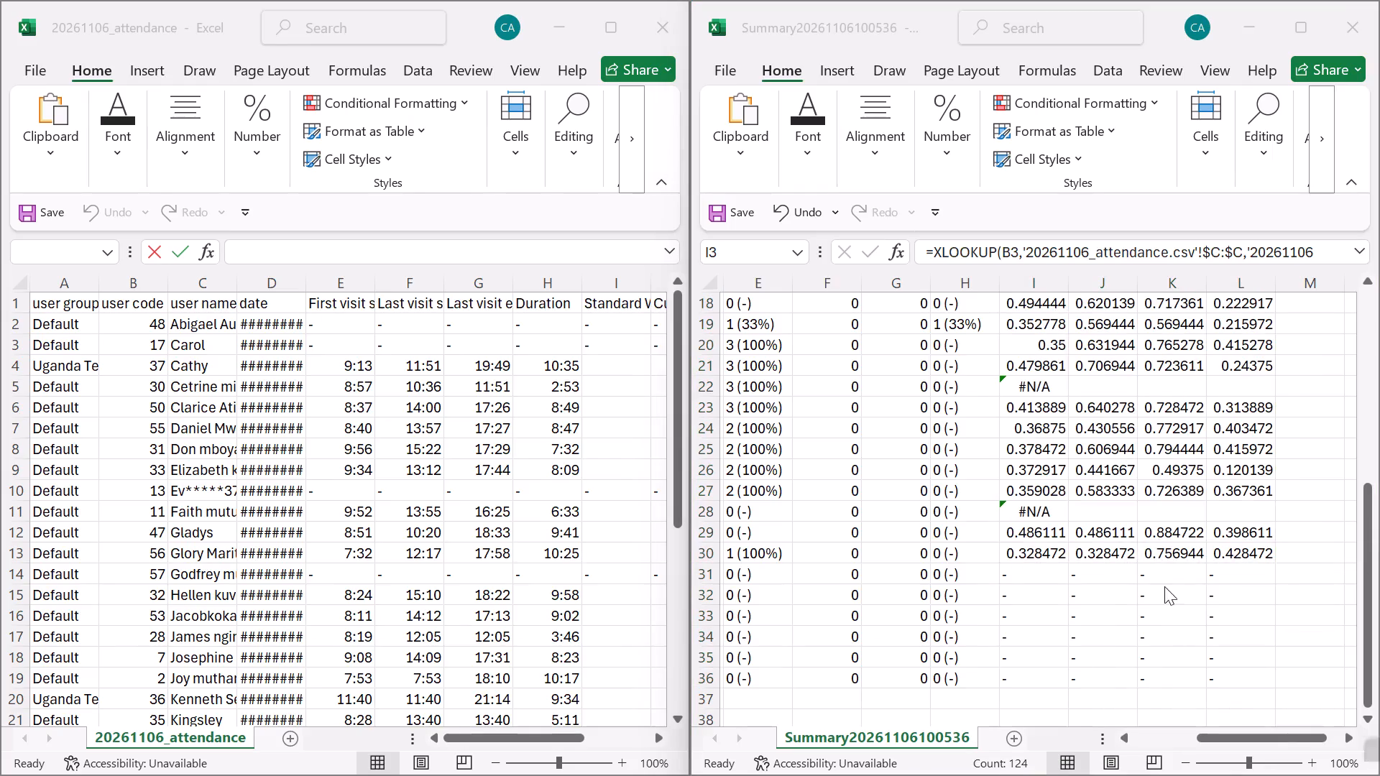
# Copy the staff name in B28 of the Summary sheet over the matching name in C4 of the attendance workbook.
pyautogui.scroll(-1, 1167, 622)
pyautogui.scroll(1, 1167, 622)
pyautogui.hscroll(4, 1167, 622)
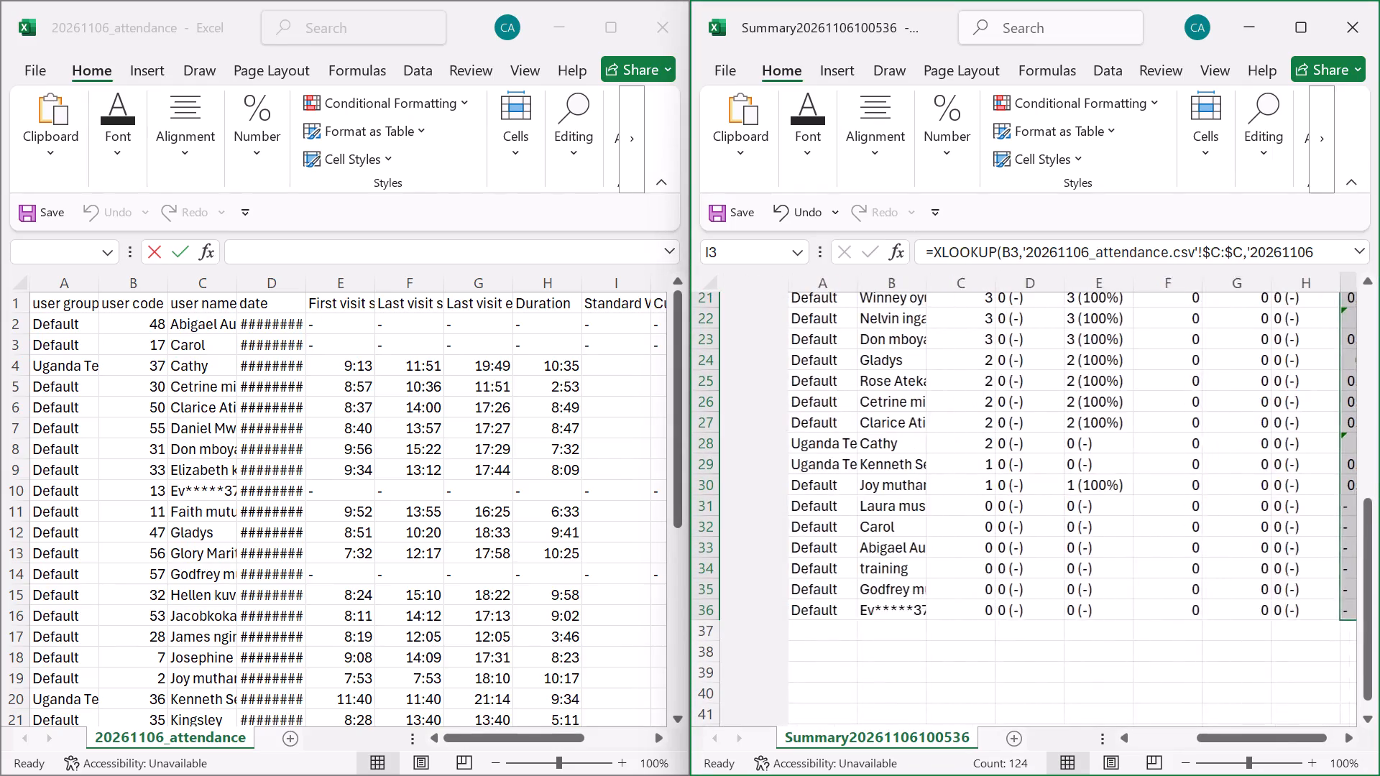
pyautogui.click(808, 438)
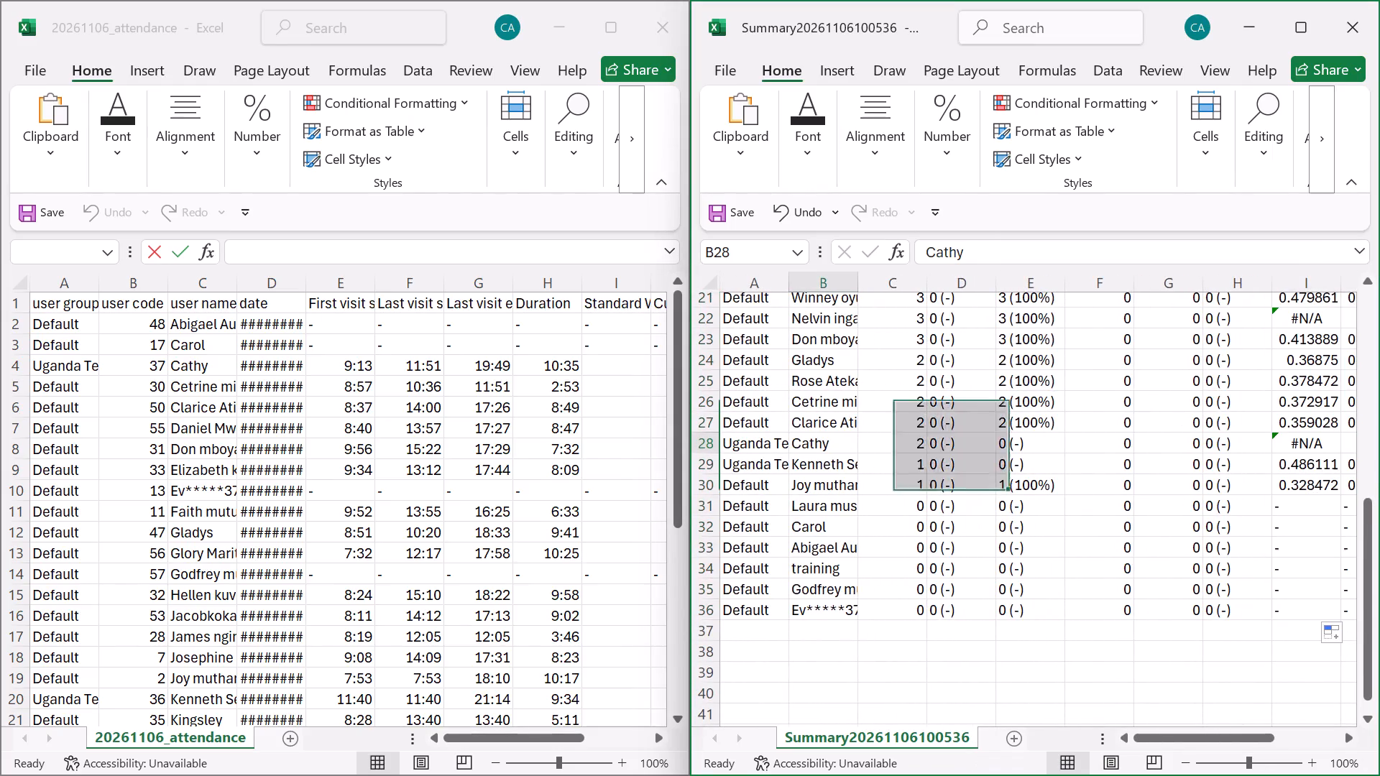
pyautogui.hotkey('ctrl', 'c')
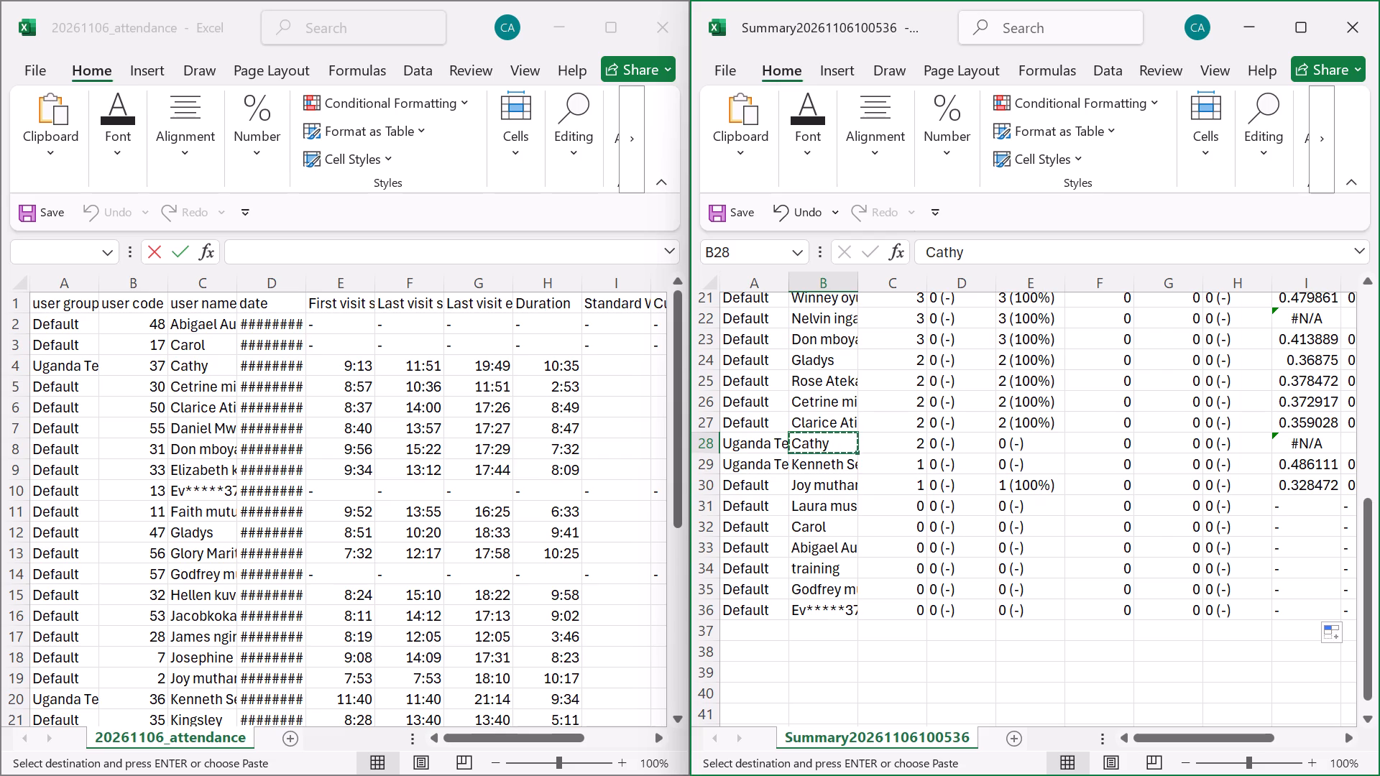
pyautogui.click(819, 472)
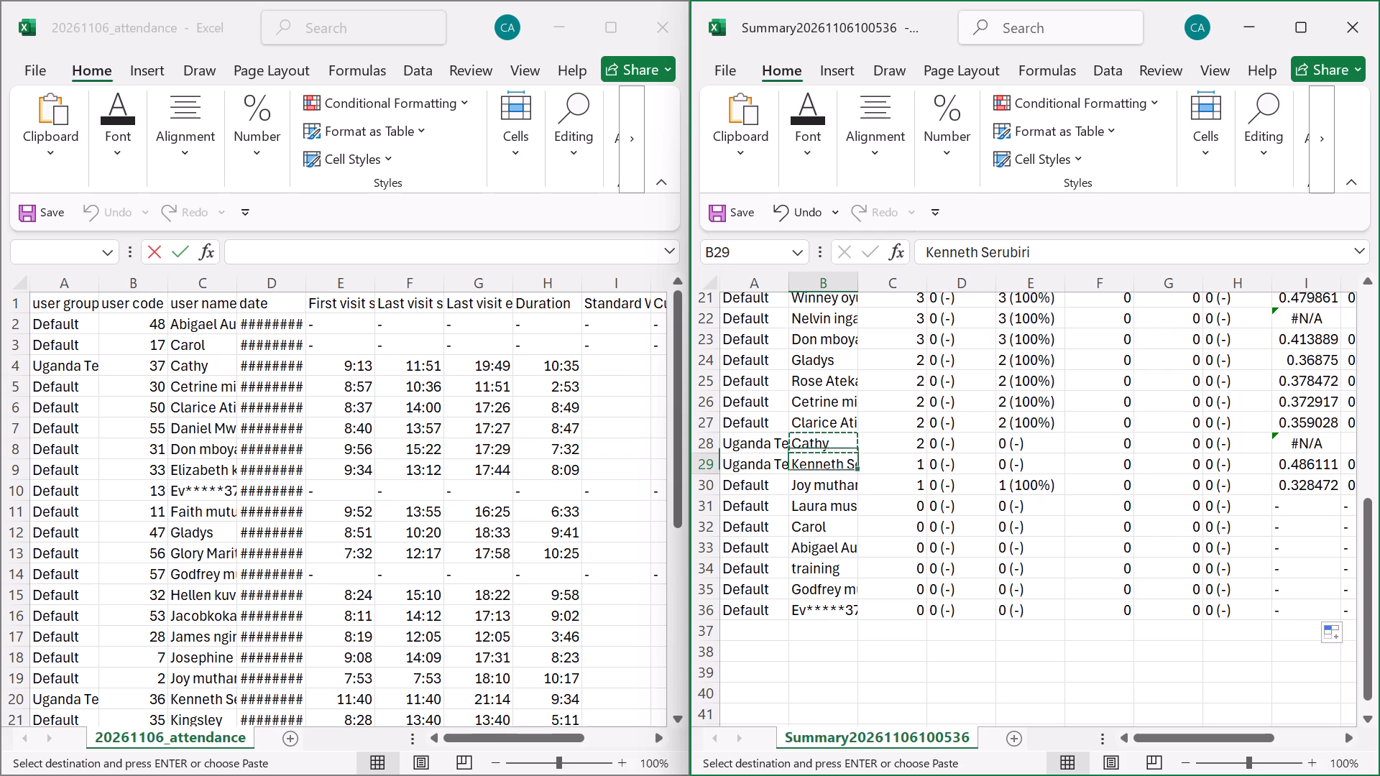
pyautogui.click(701, 466)
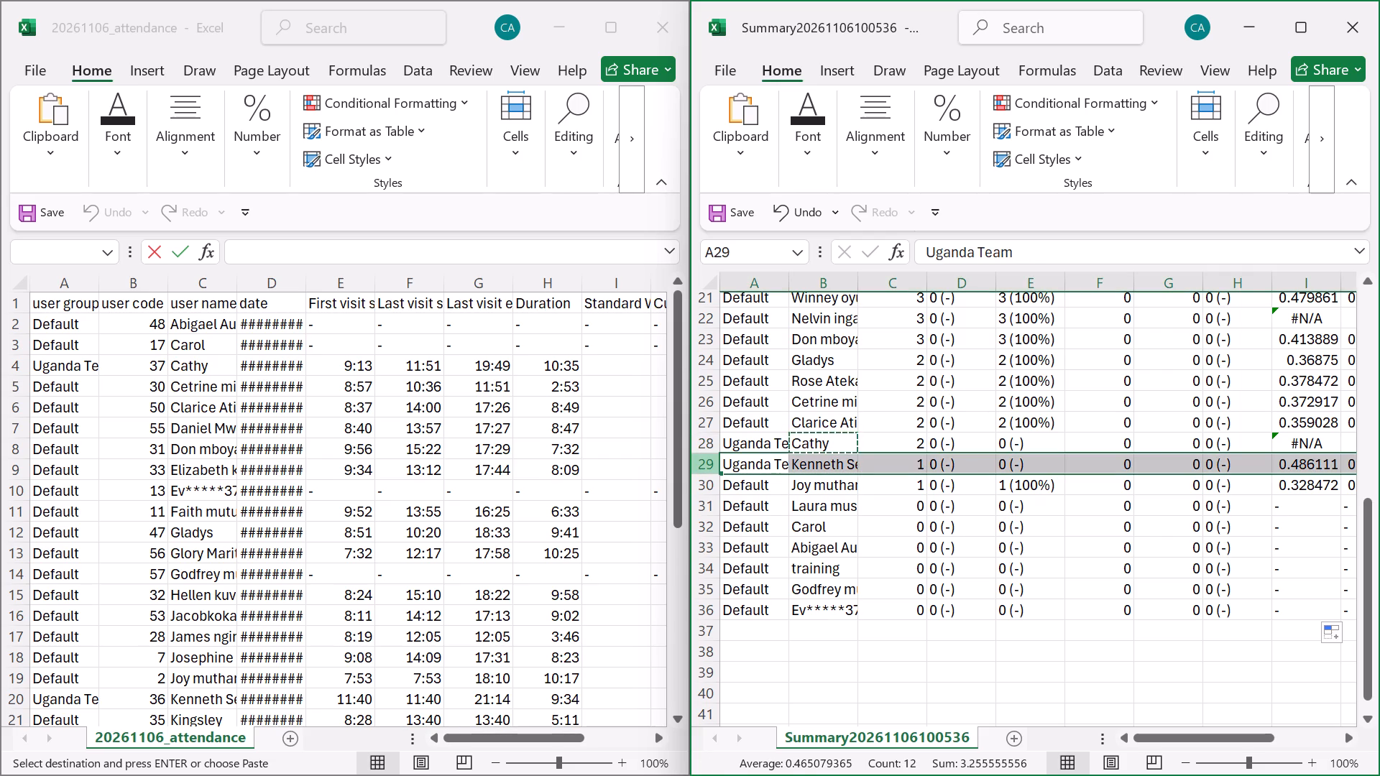
pyautogui.doubleClick(183, 368)
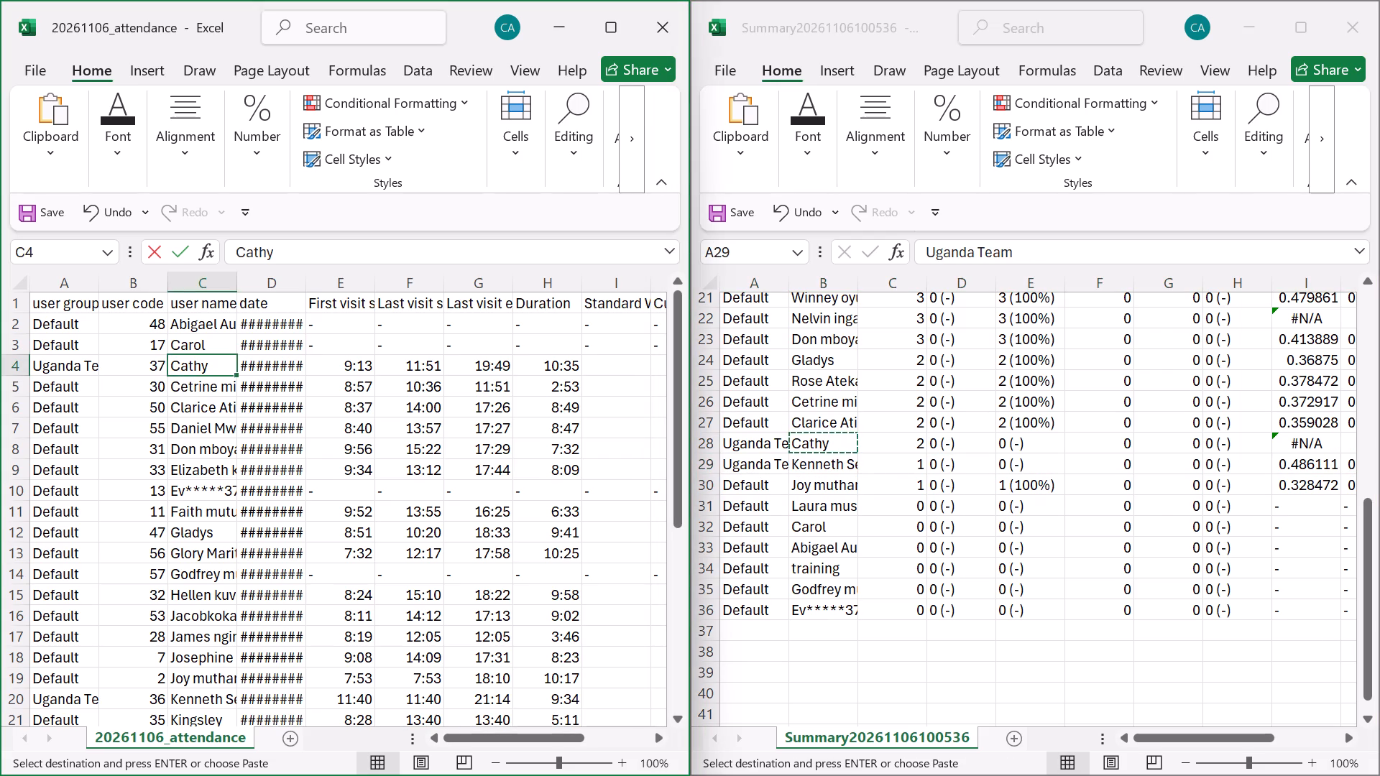
# Paste the copied staff name from Summary cell B28 over the matching name in C4 of the attendance sheet.
pyautogui.hotkey('ctrl', 'v')
# Copy the staff name in Summary cell B22 over the matching name in C29 of the attendance sheet.
pyautogui.scroll(1, 1045, 366)
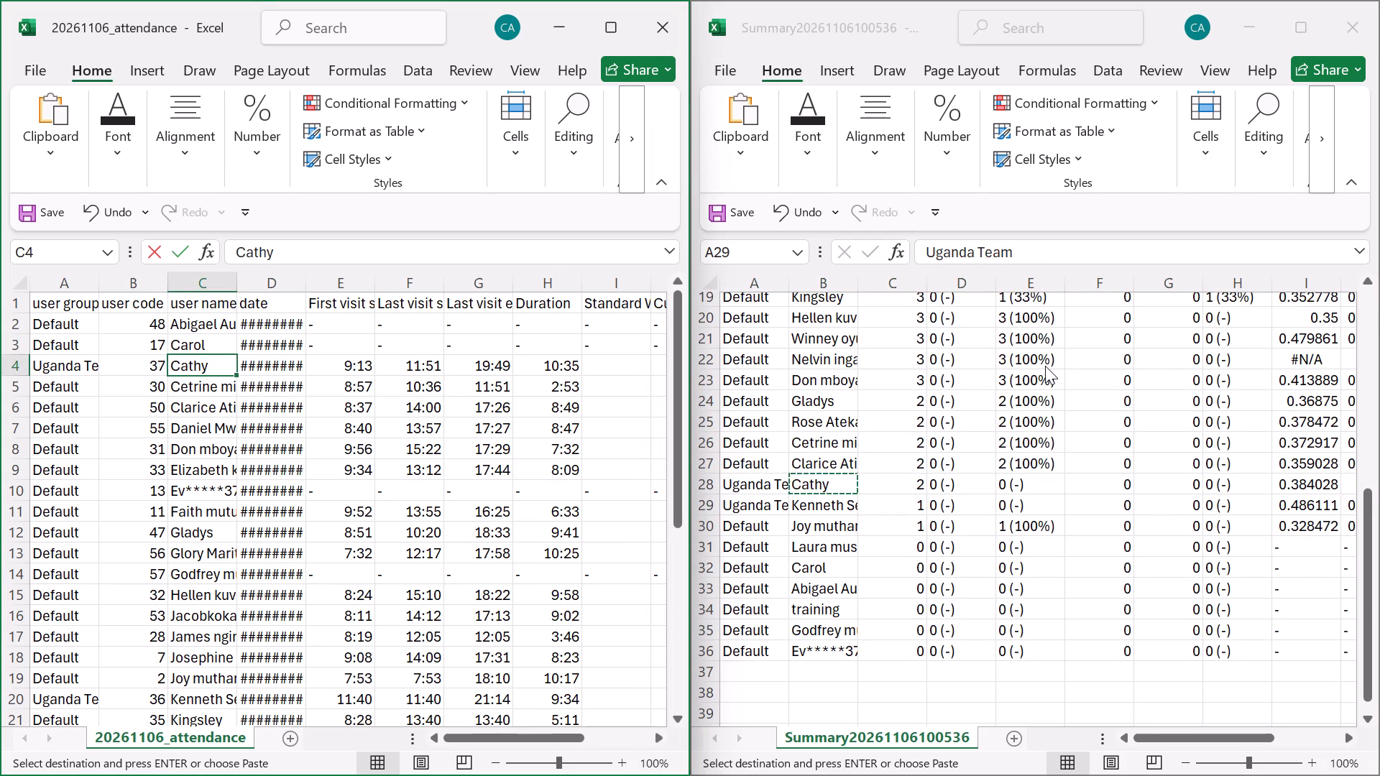
pyautogui.click(813, 359)
pyautogui.click(813, 359)
pyautogui.hotkey('ctrl', 'c')
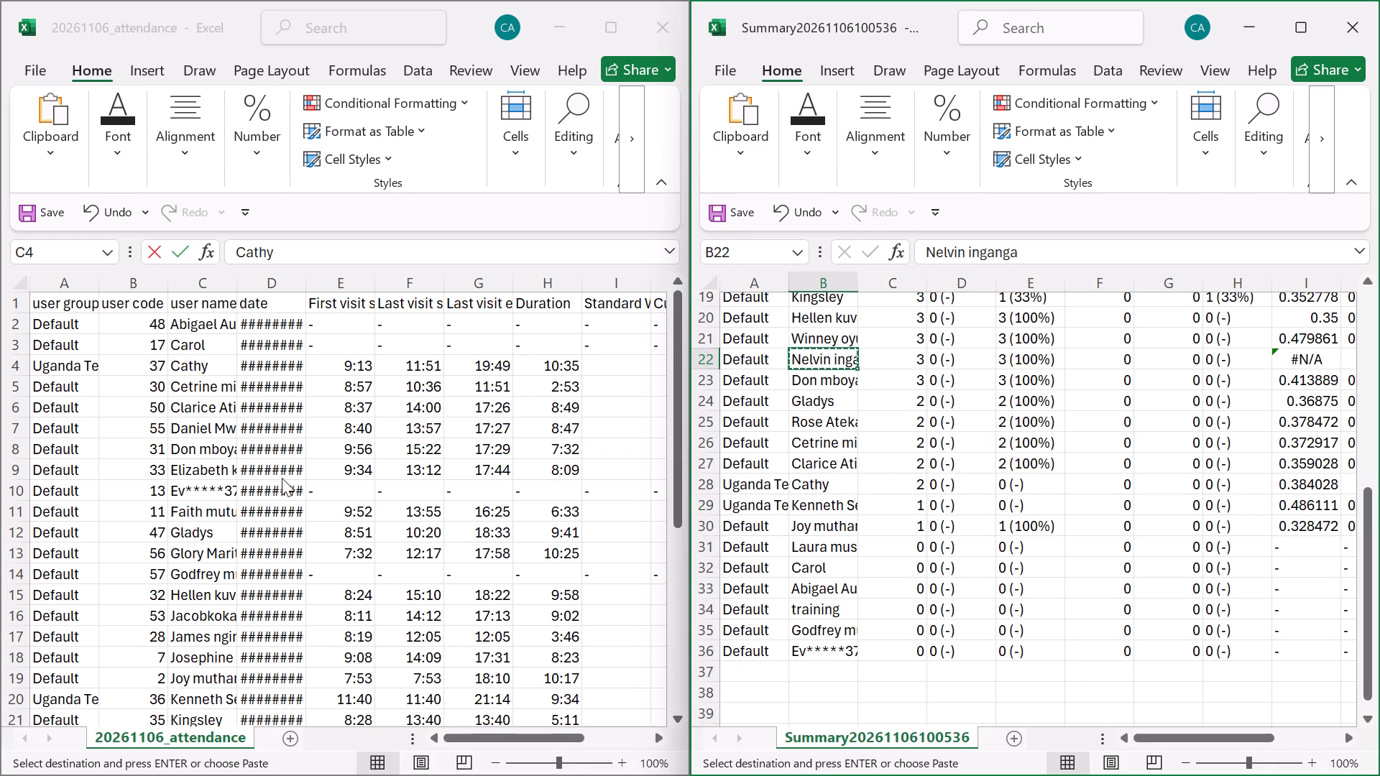
pyautogui.scroll(-2, 124, 543)
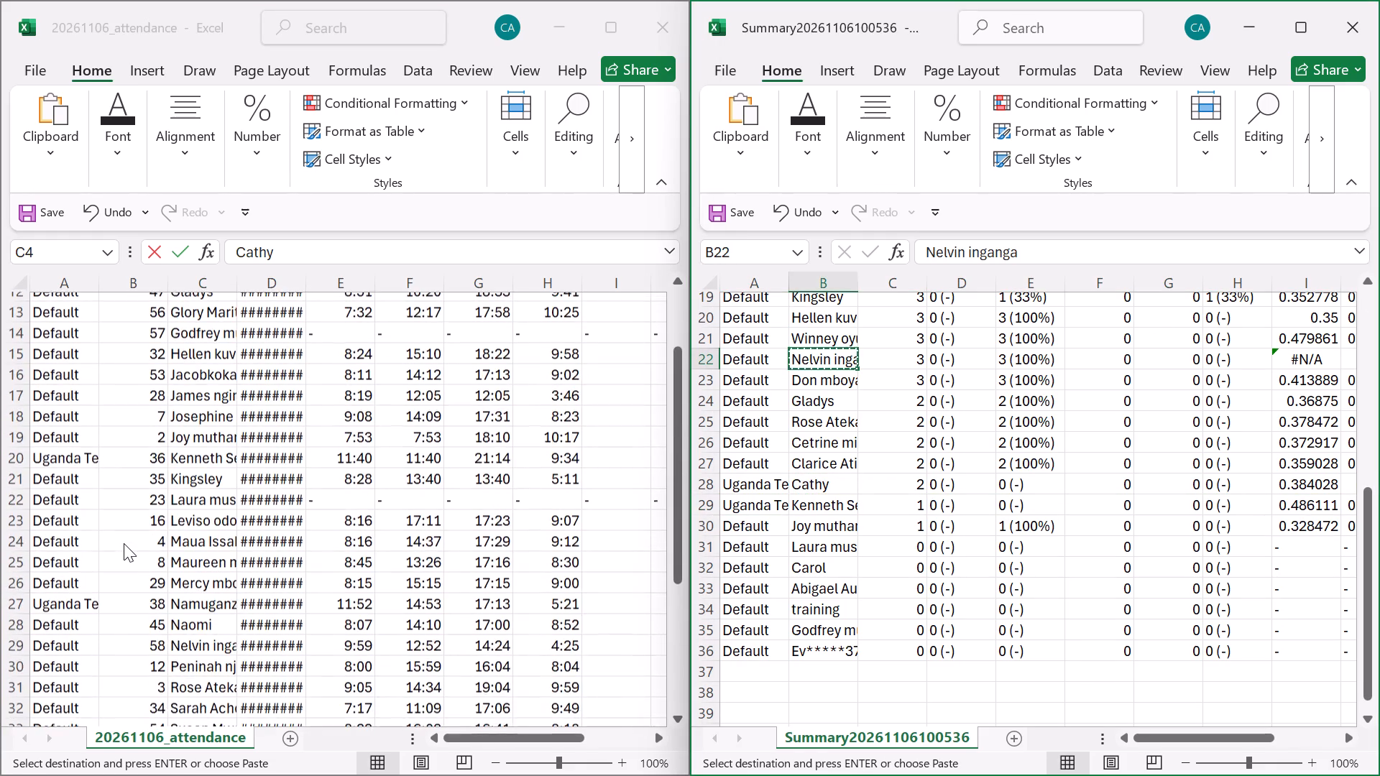
pyautogui.scroll(-1, 124, 543)
pyautogui.doubleClick(195, 565)
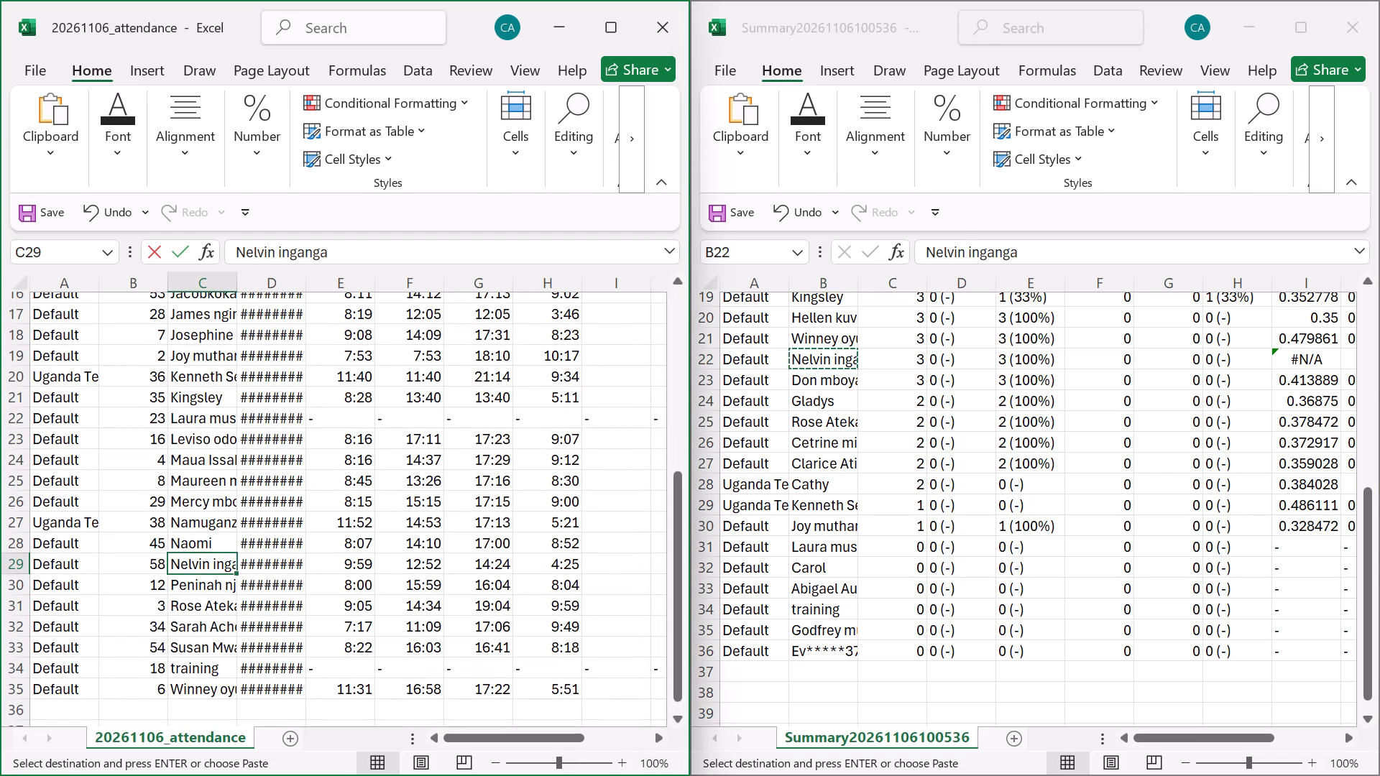
pyautogui.hotkey('ctrl', 'v')
# Copy the staff name in Summary cell B16 over the matching name in C17 of the attendance sheet.
pyautogui.scroll(1, 977, 486)
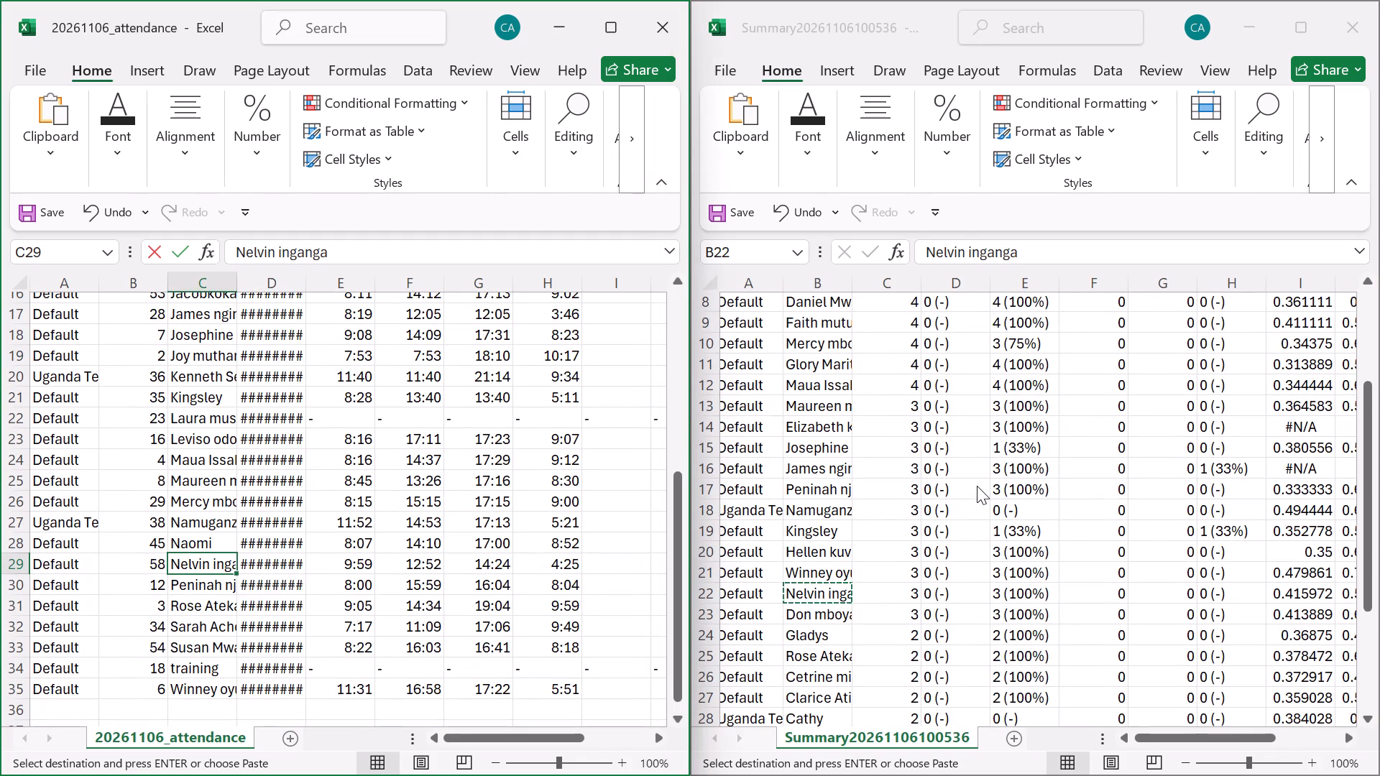
pyautogui.doubleClick(830, 461)
pyautogui.hotkey('ctrl', 'c')
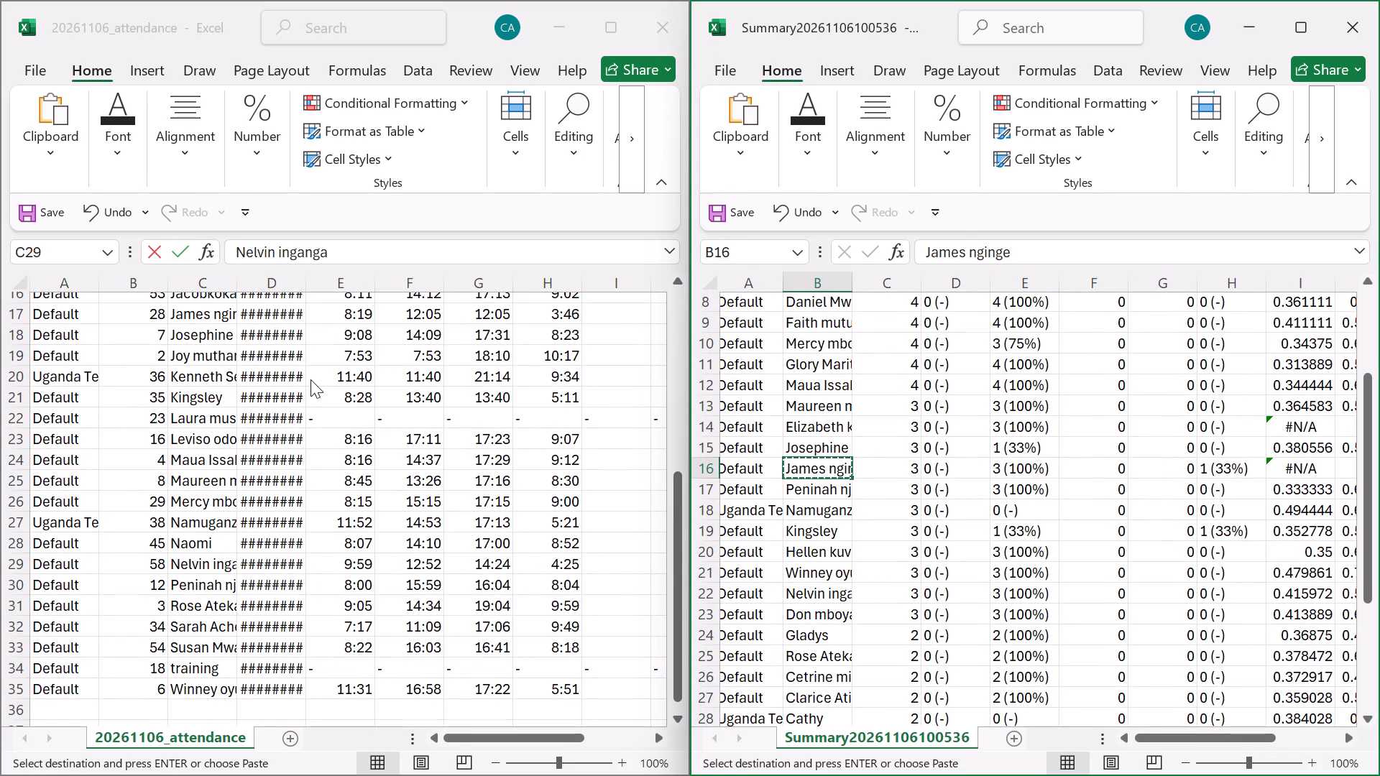
pyautogui.doubleClick(204, 313)
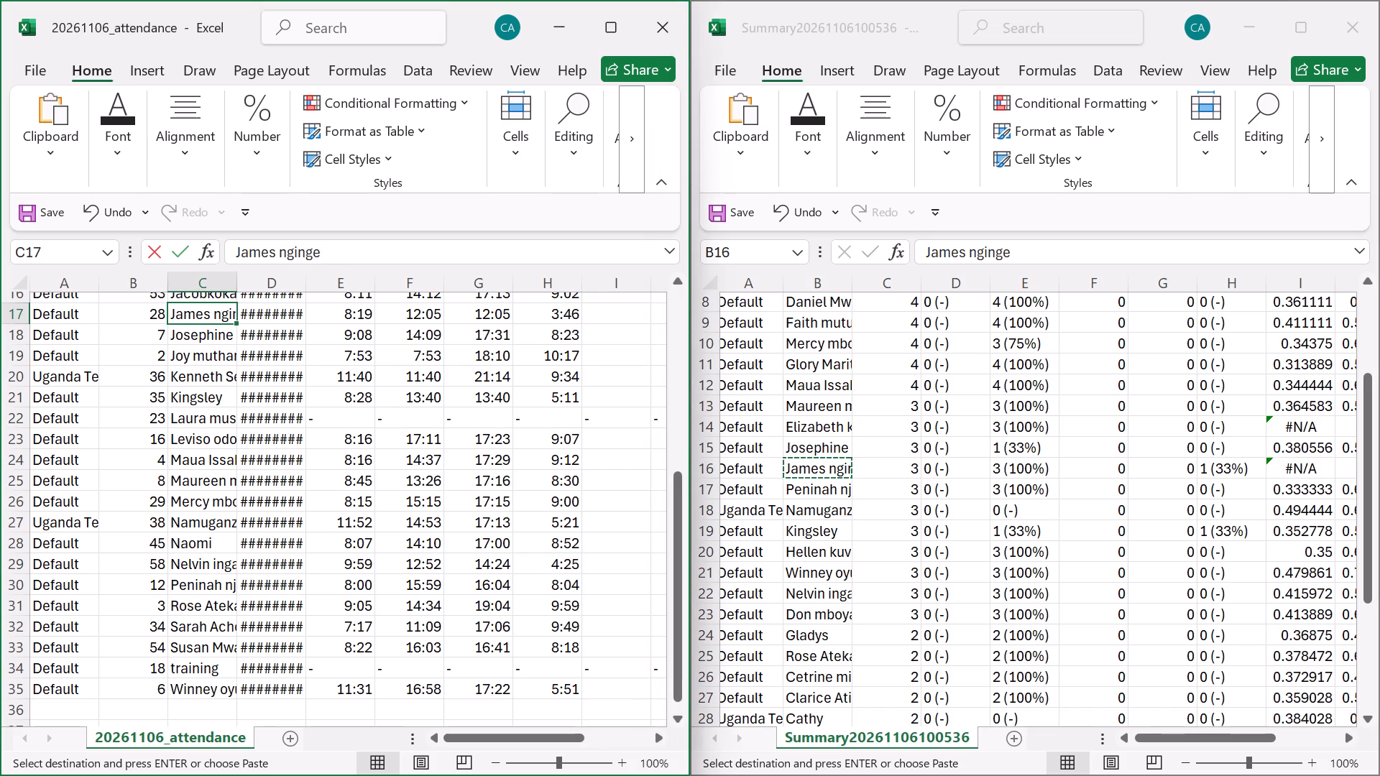
pyautogui.hotkey('ctrl', 'v')
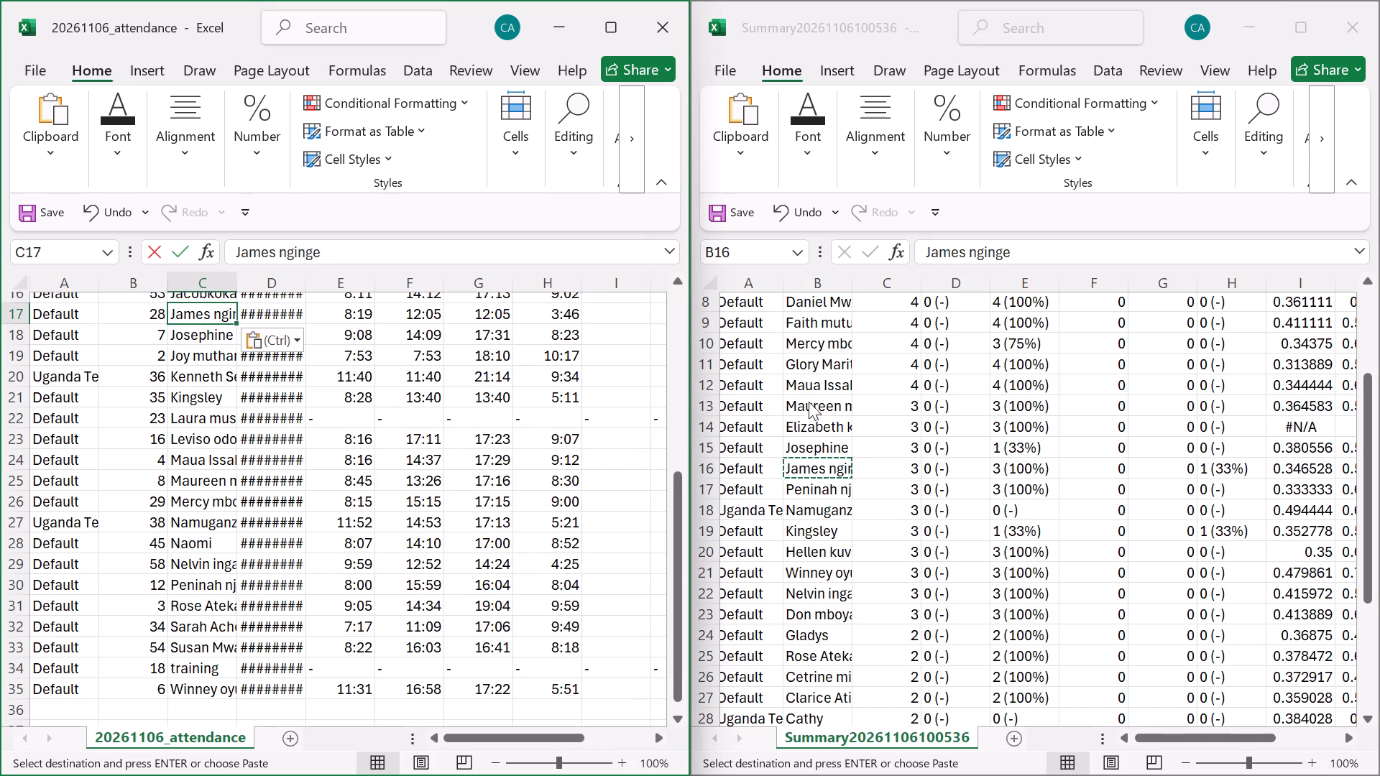
# Copy the staff name in Summary cell B14 over the matching name in C9 of the attendance sheet.
pyautogui.click(822, 423)
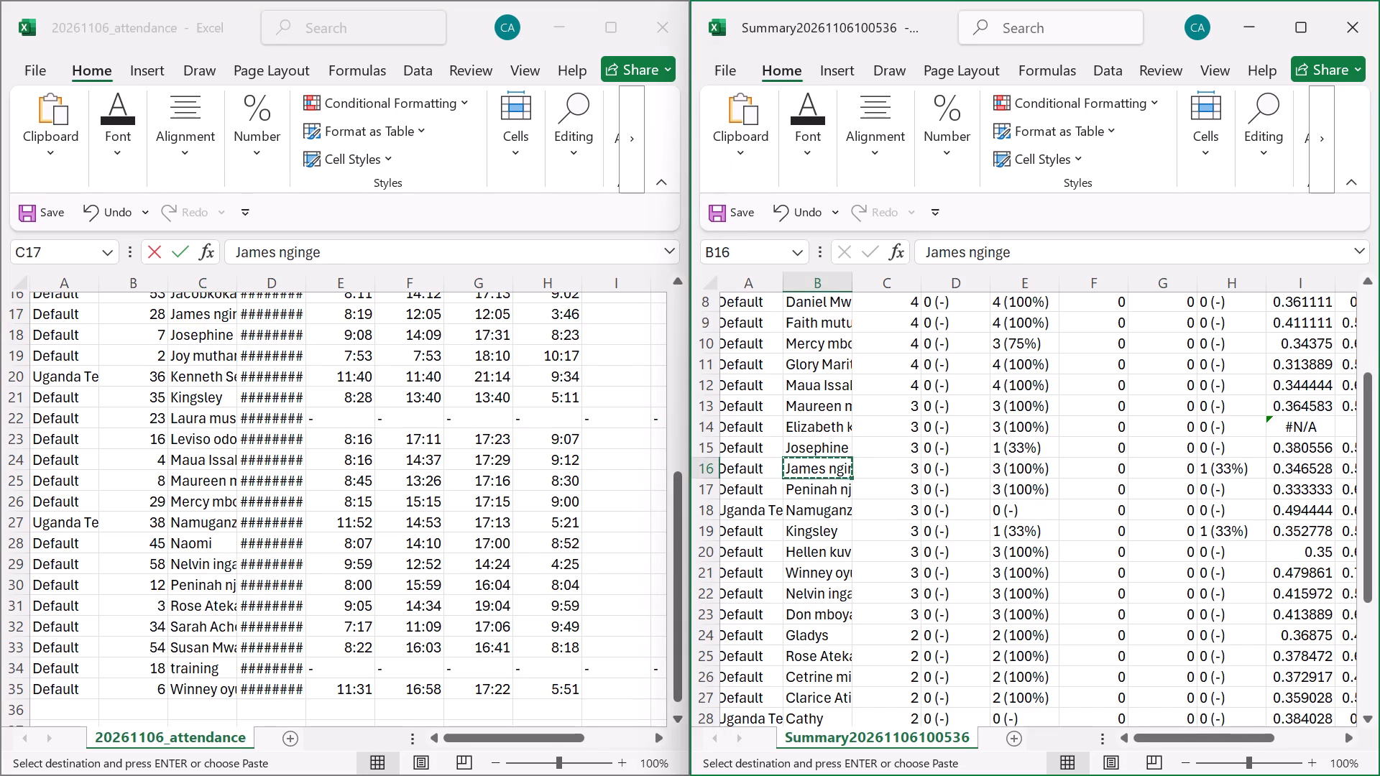
pyautogui.click(822, 423)
pyautogui.hotkey('ctrl', 'c')
pyautogui.scroll(1, 376, 481)
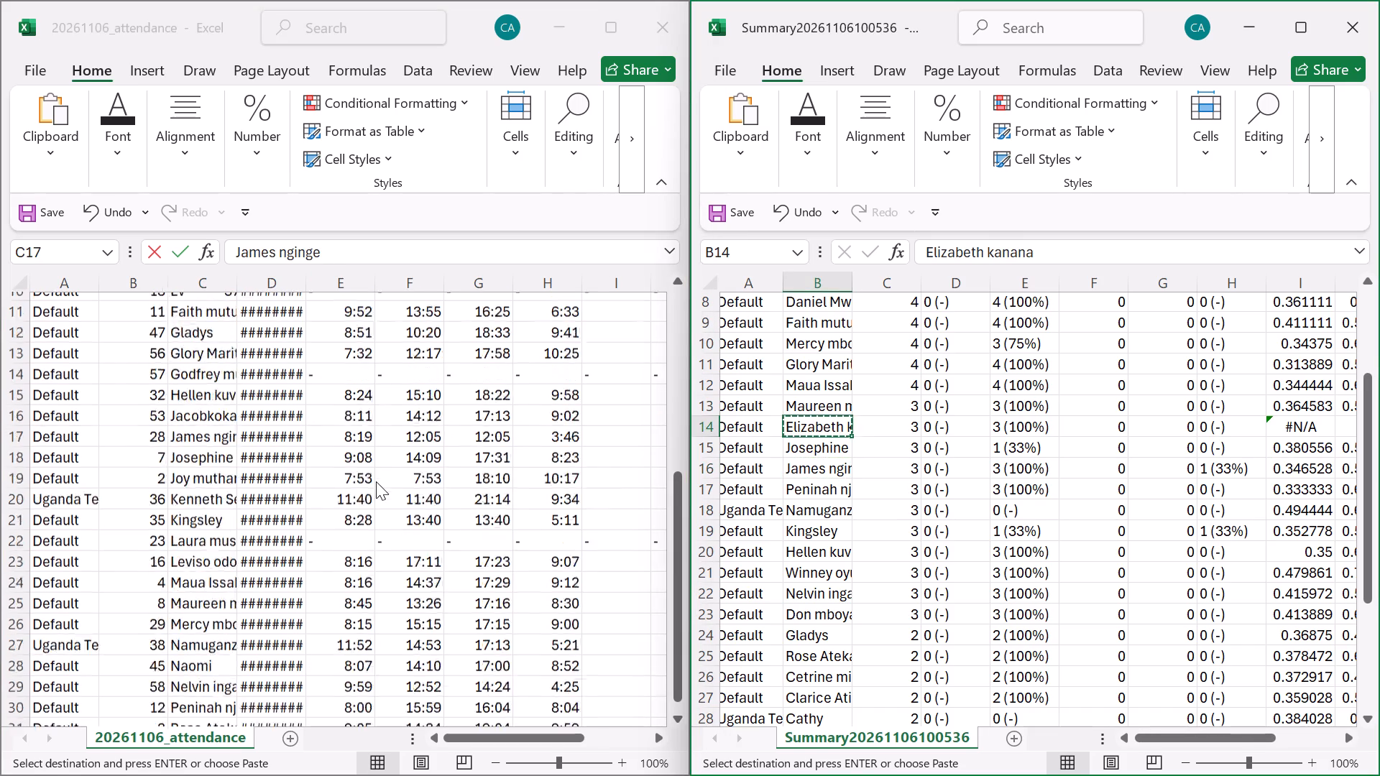
pyautogui.scroll(1, 376, 481)
pyautogui.click(180, 455)
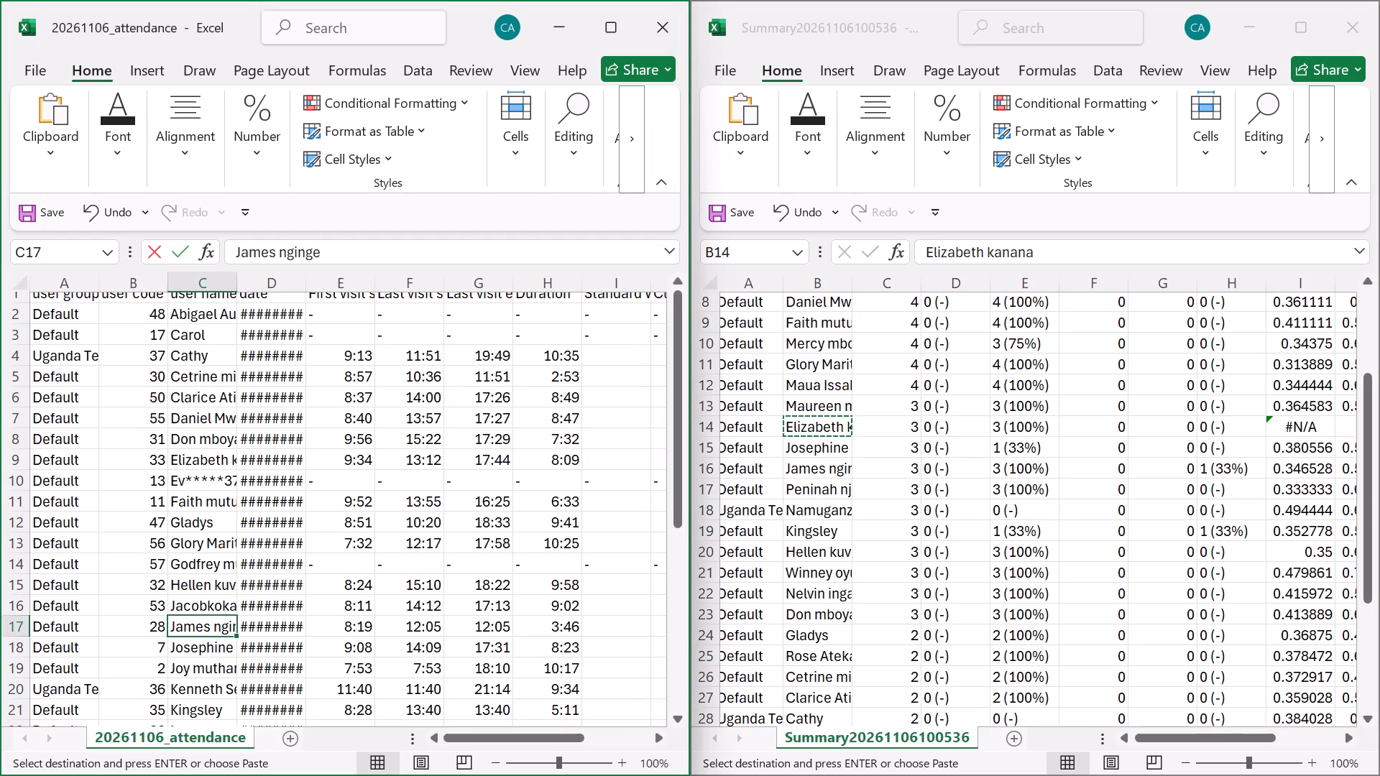
pyautogui.click(180, 455)
pyautogui.hotkey('ctrl', 'v')
# Close the attendance workbook without saving its changes.
pyautogui.scroll(3, 1103, 398)
pyautogui.click(639, 29)
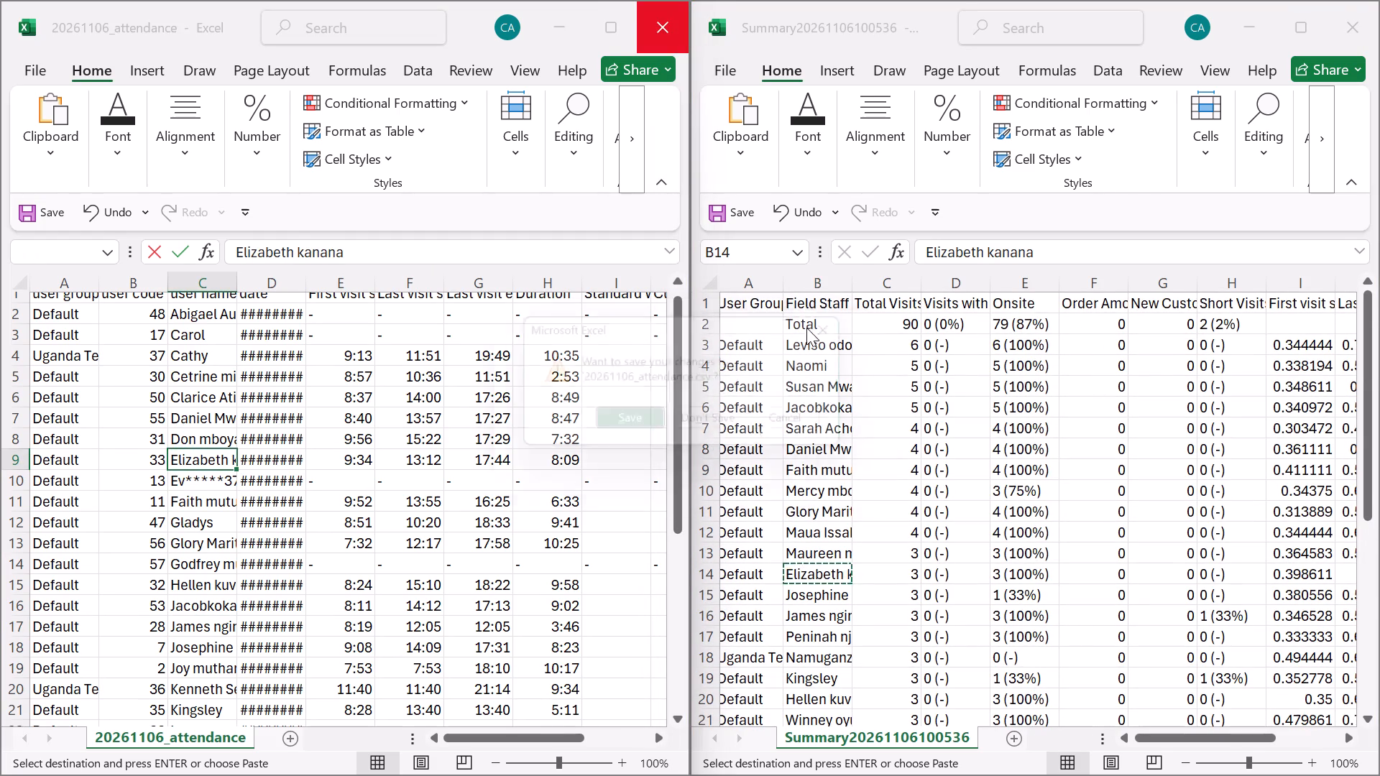
pyautogui.click(702, 418)
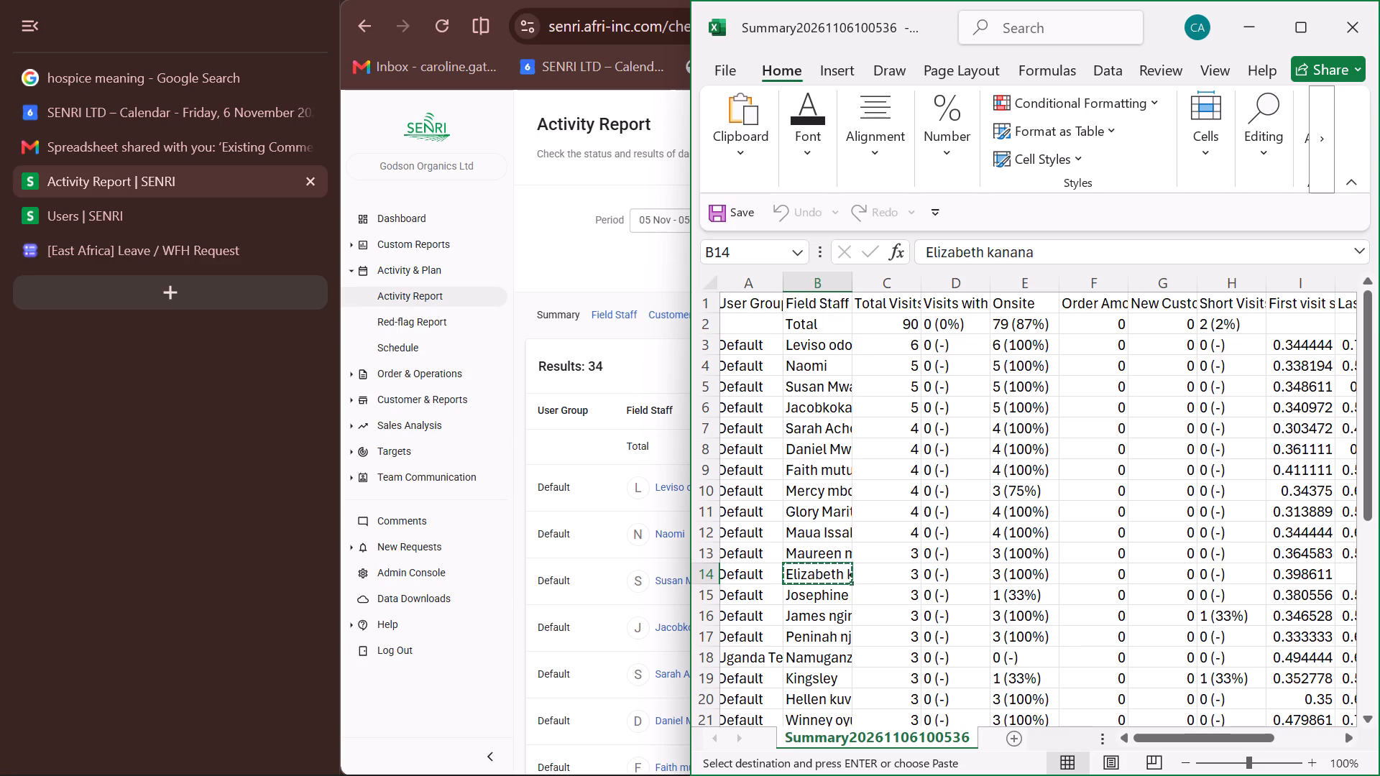
# Maximize the Summary workbook window.
pyautogui.moveTo(702, 418); pyautogui.dragTo(1246, 43)
pyautogui.click(1299, 27)
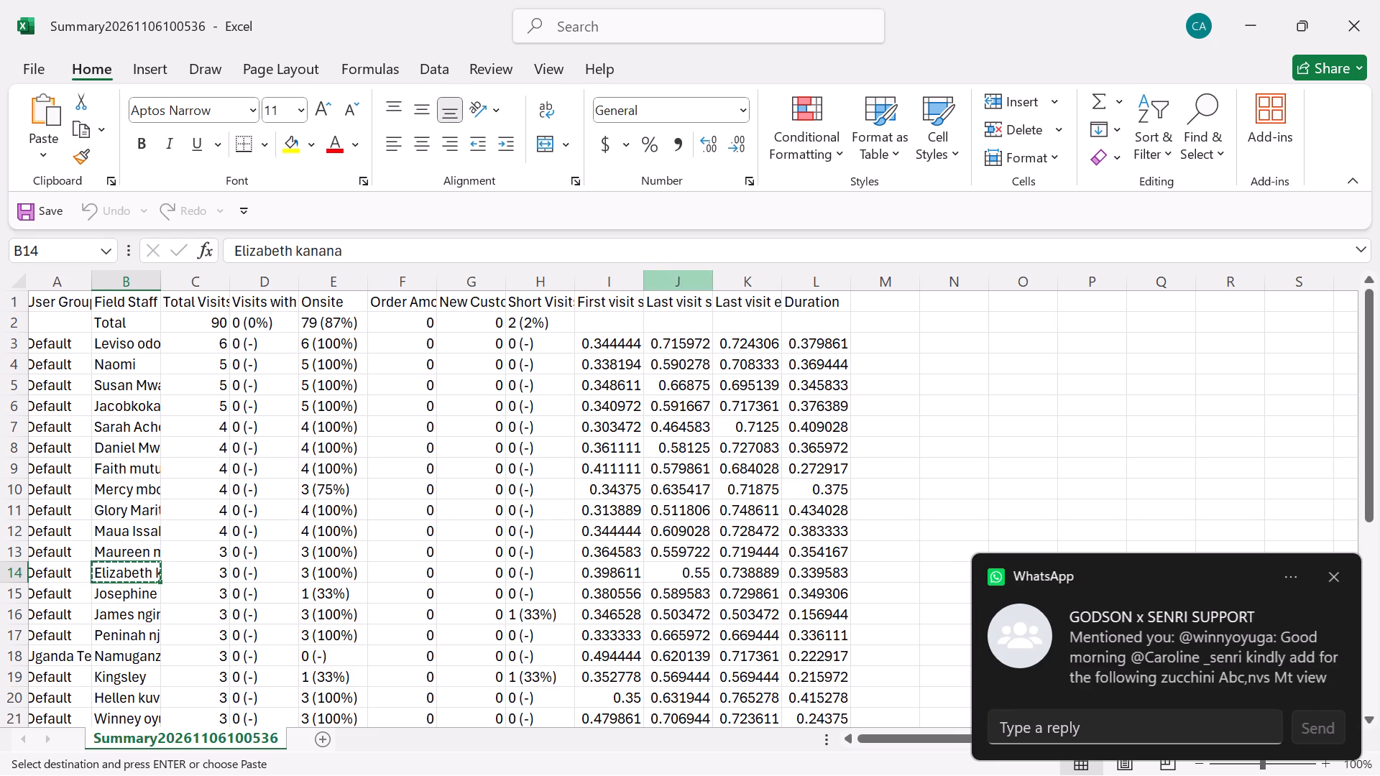
# Format the three visit time columns I to K as Time with the 1:30 PM type.
pyautogui.moveTo(601, 279); pyautogui.dragTo(724, 267)
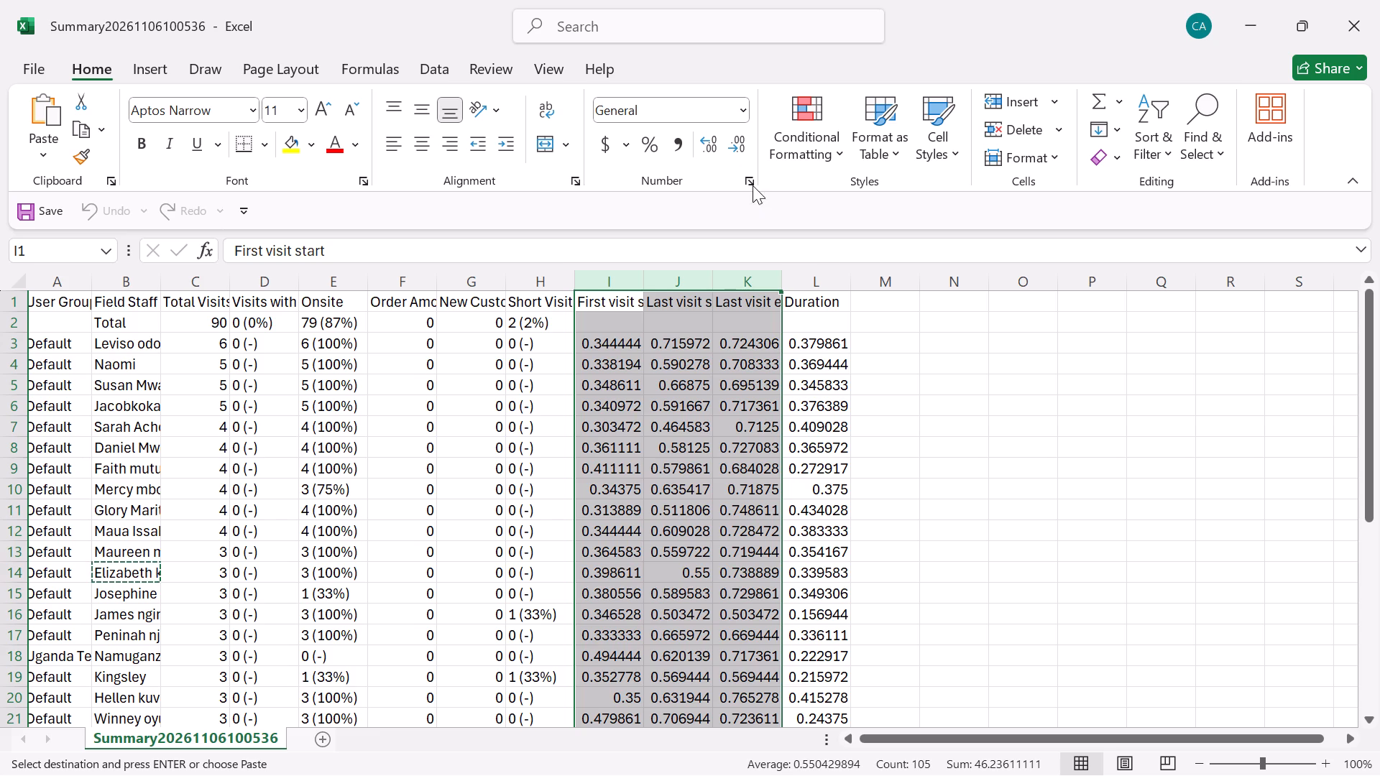
pyautogui.click(753, 181)
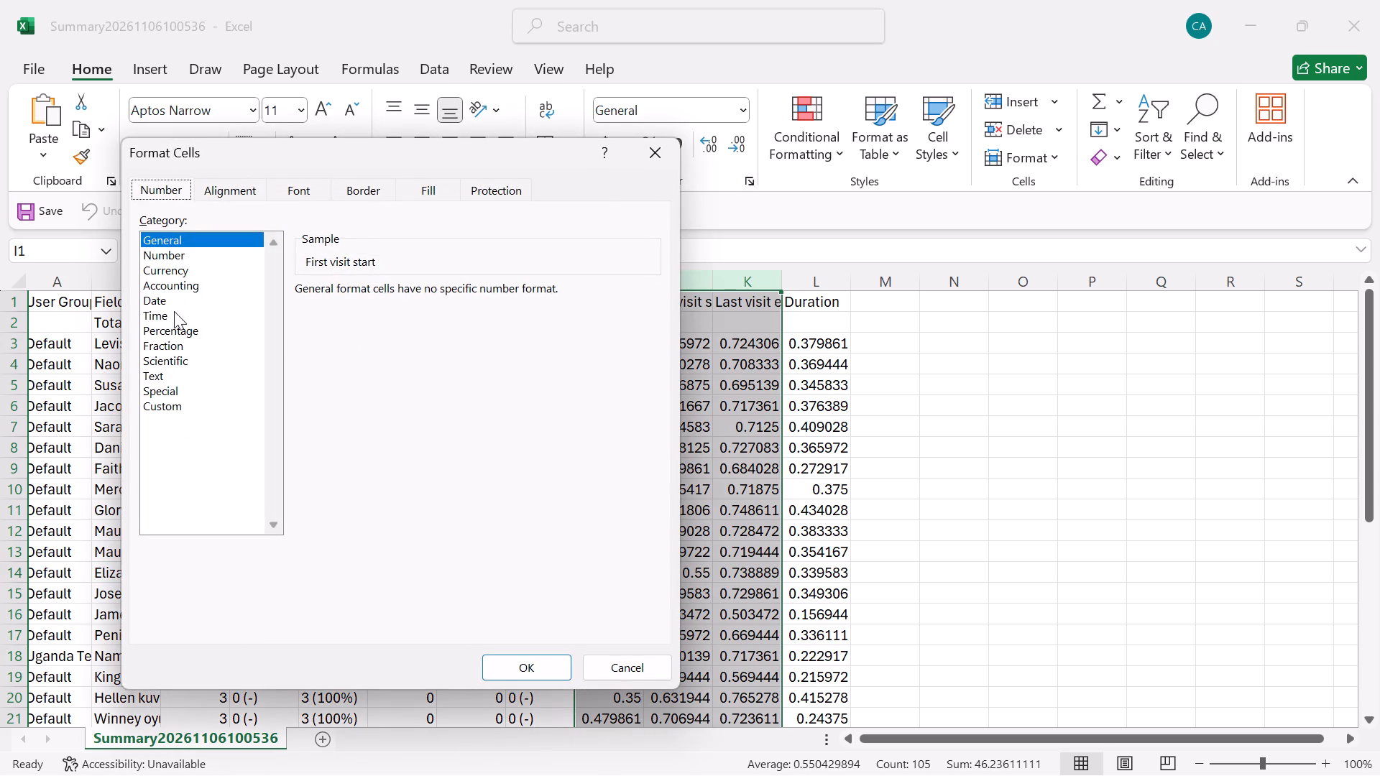
pyautogui.click(168, 310)
pyautogui.click(326, 340)
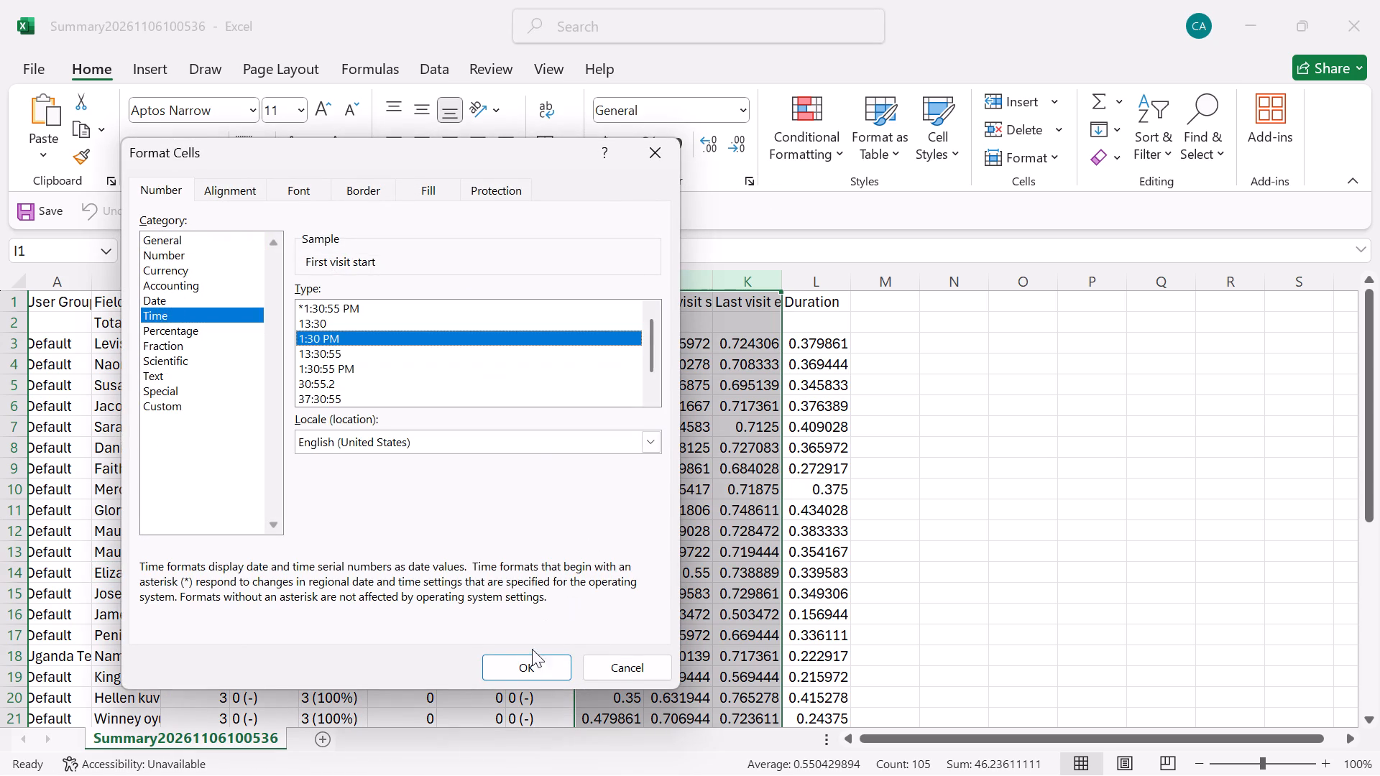
pyautogui.click(528, 665)
# Format the Duration column L as Time with the 13:30 type.
pyautogui.click(799, 284)
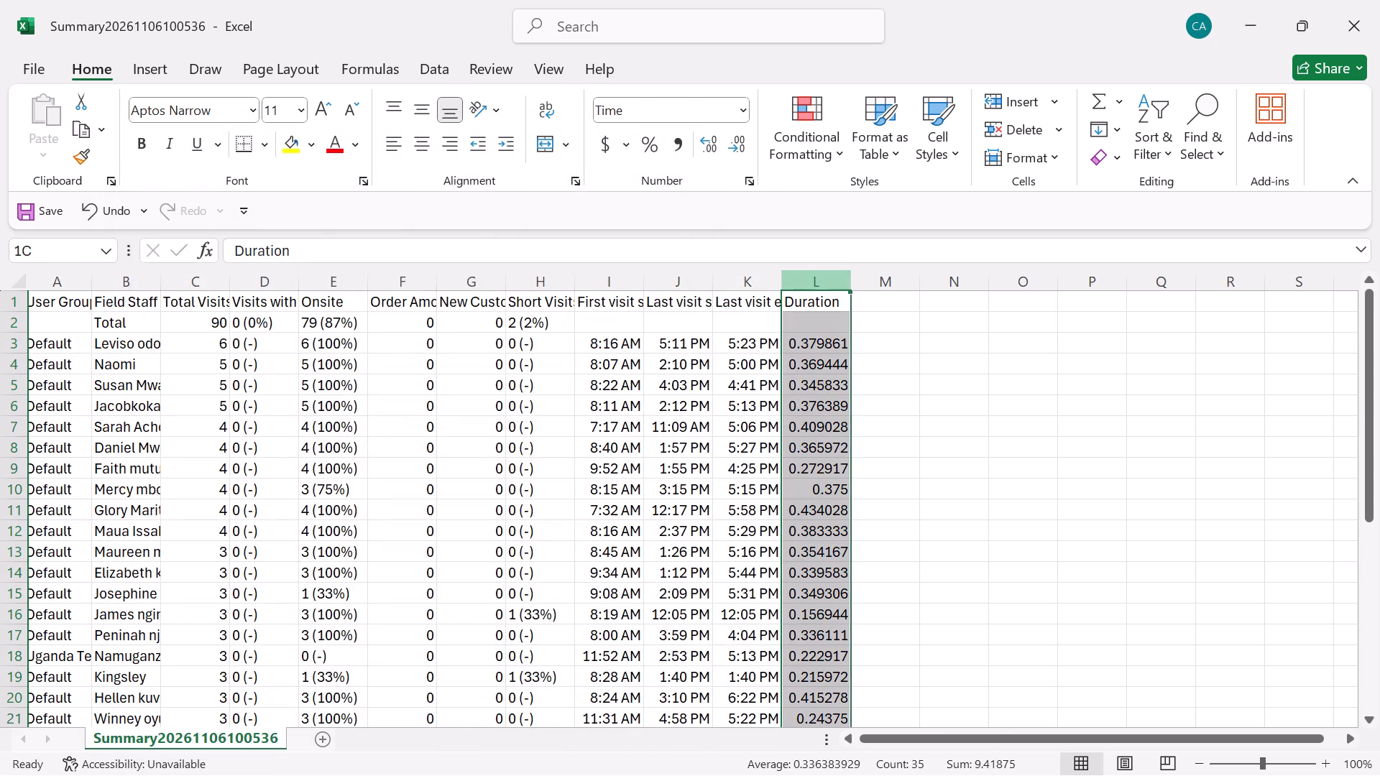
pyautogui.click(748, 183)
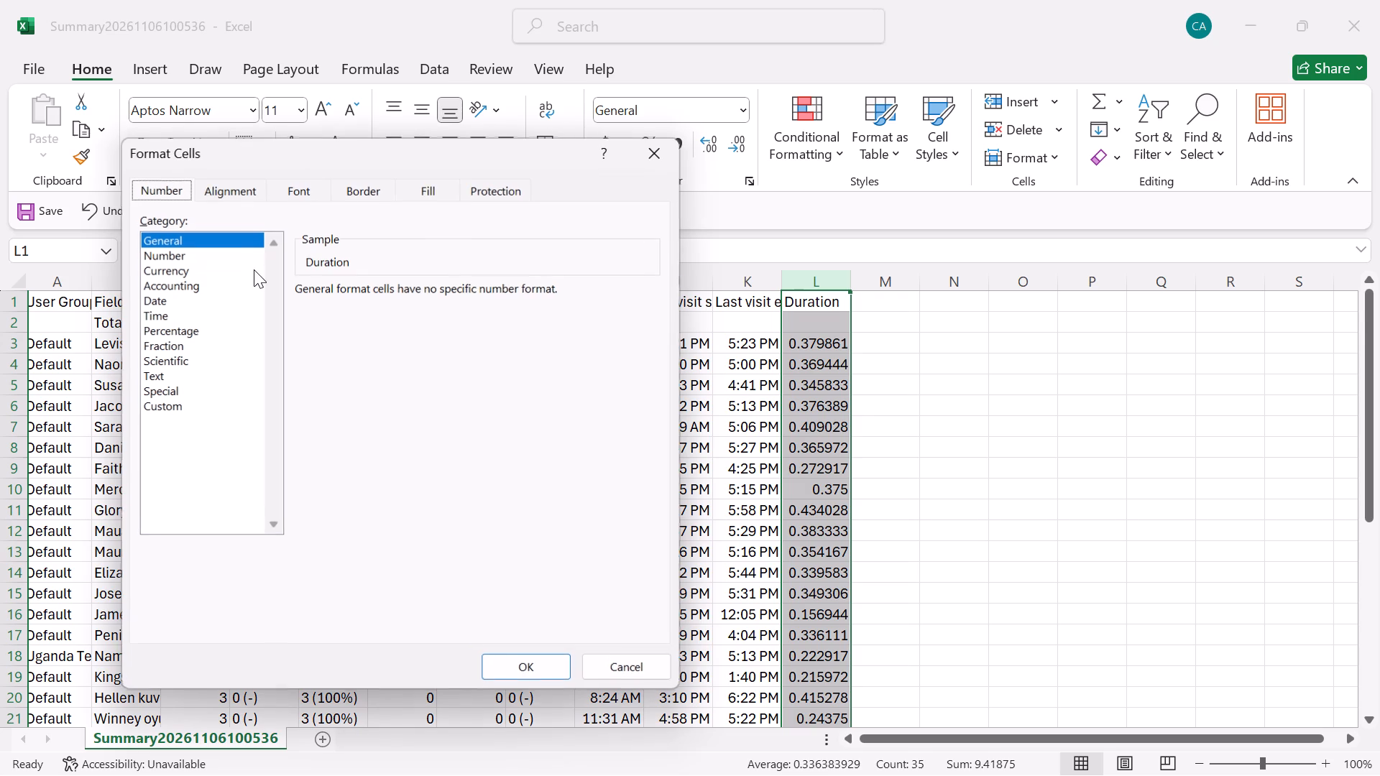
pyautogui.click(144, 312)
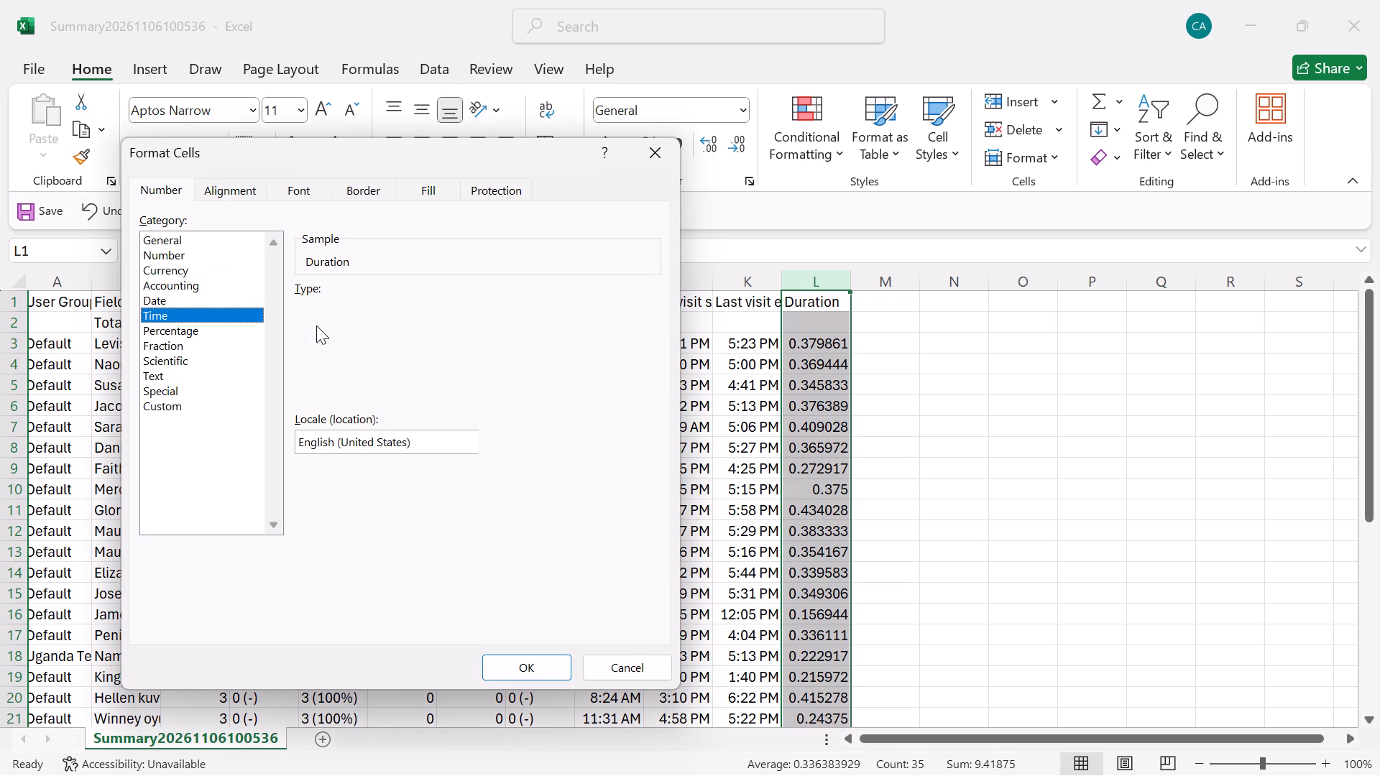
pyautogui.click(316, 325)
pyautogui.click(528, 667)
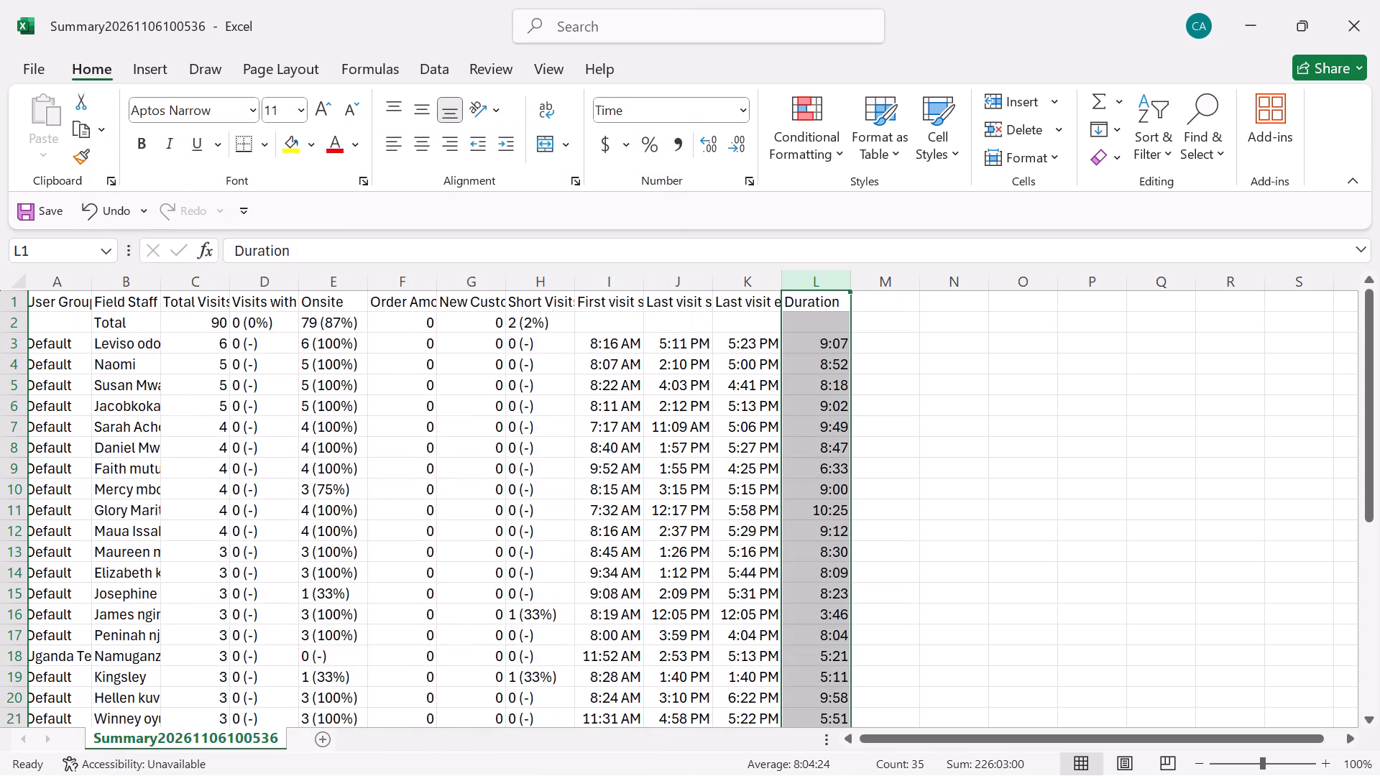
# Replace the user group entries from A3 down with a number series starting at 1 and 2, filled down the column.
pyautogui.click(71, 346)
pyautogui.press('1')
pyautogui.press('Return')
pyautogui.press('2')
pyautogui.press('Return')
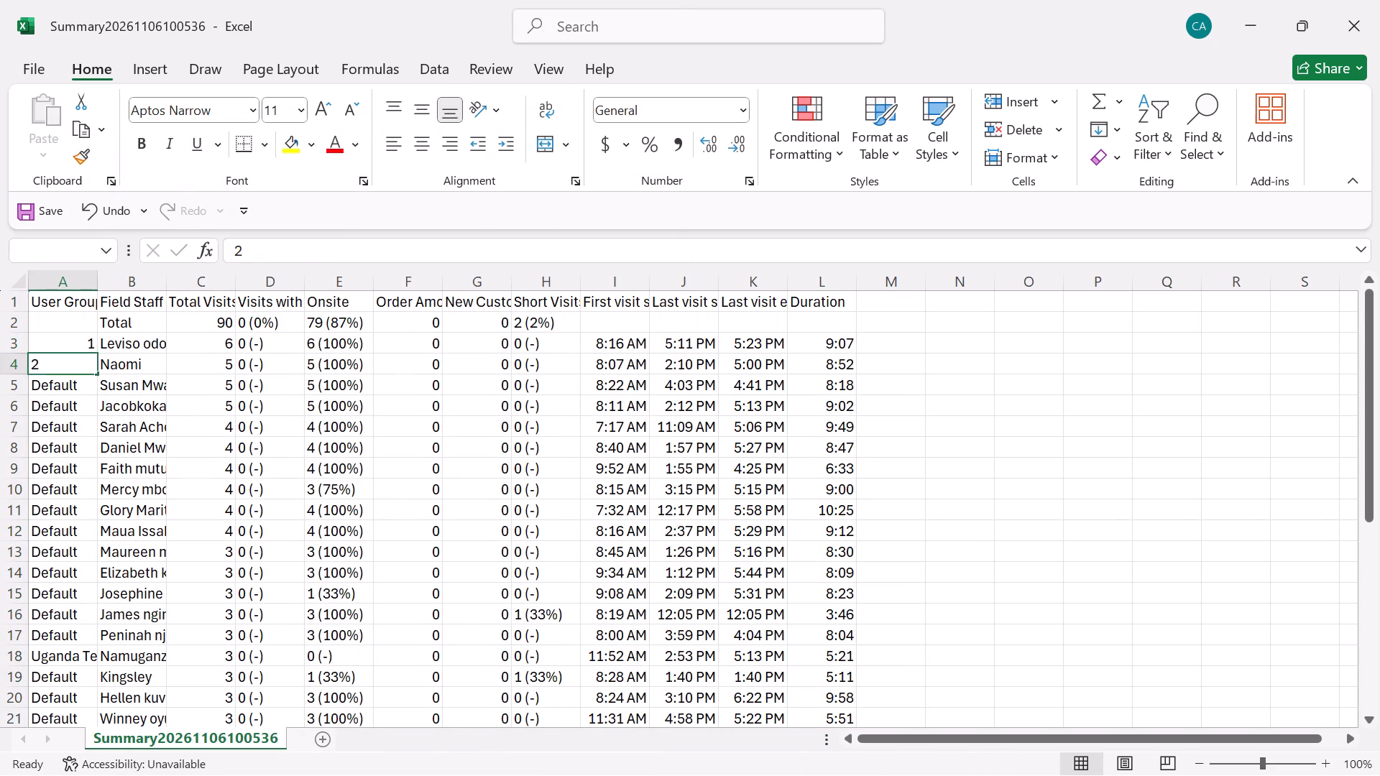
pyautogui.moveTo(71, 343); pyautogui.dragTo(71, 362)
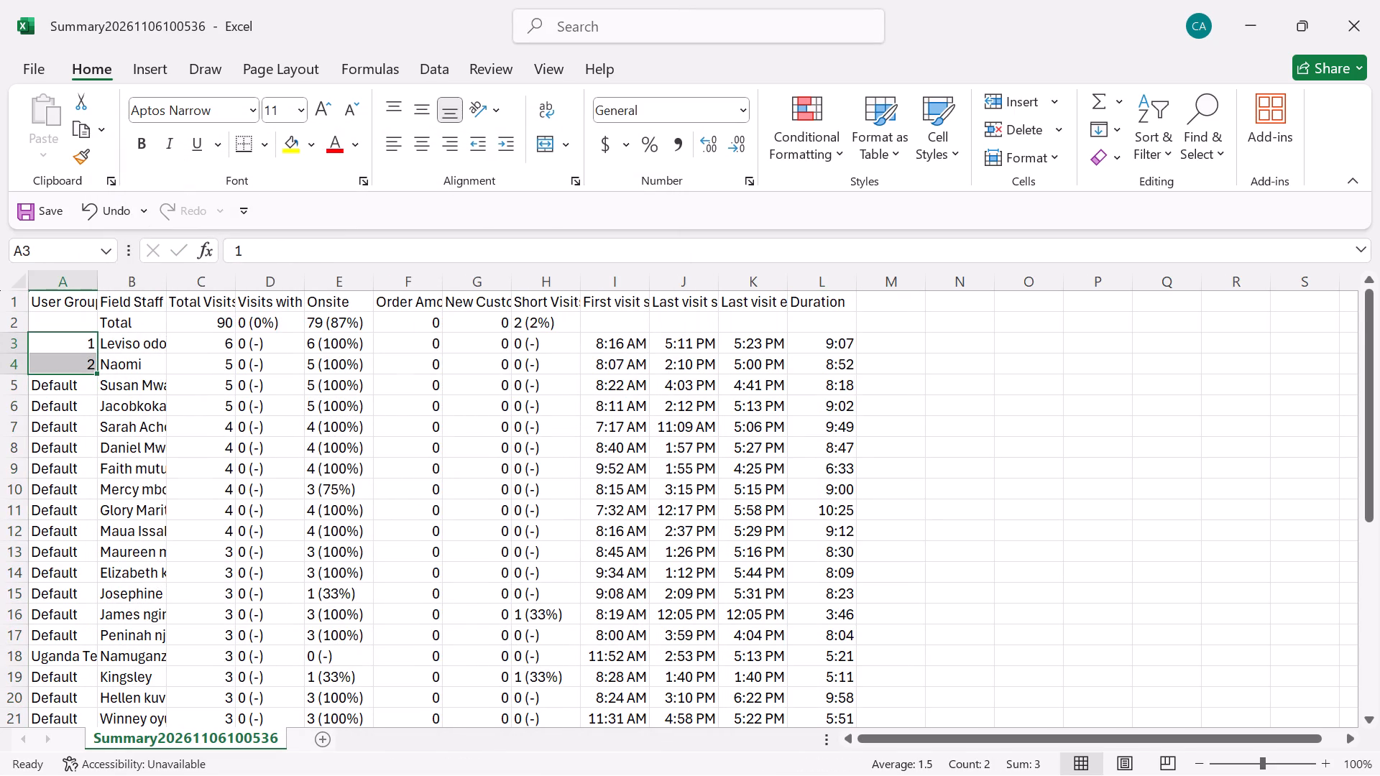
pyautogui.doubleClick(98, 373)
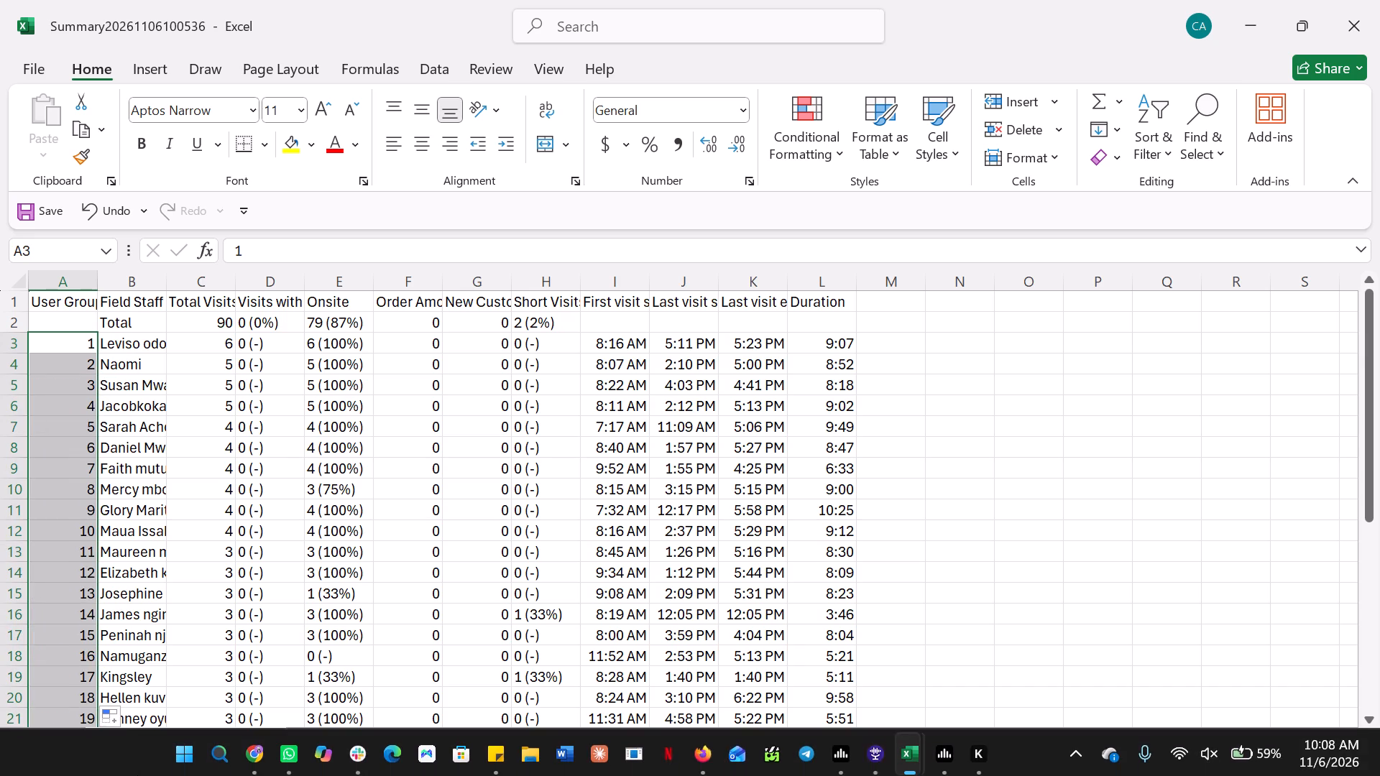
# Replace the User Group header in cell A1 with the date 5/11/2026.
pyautogui.click(48, 303)
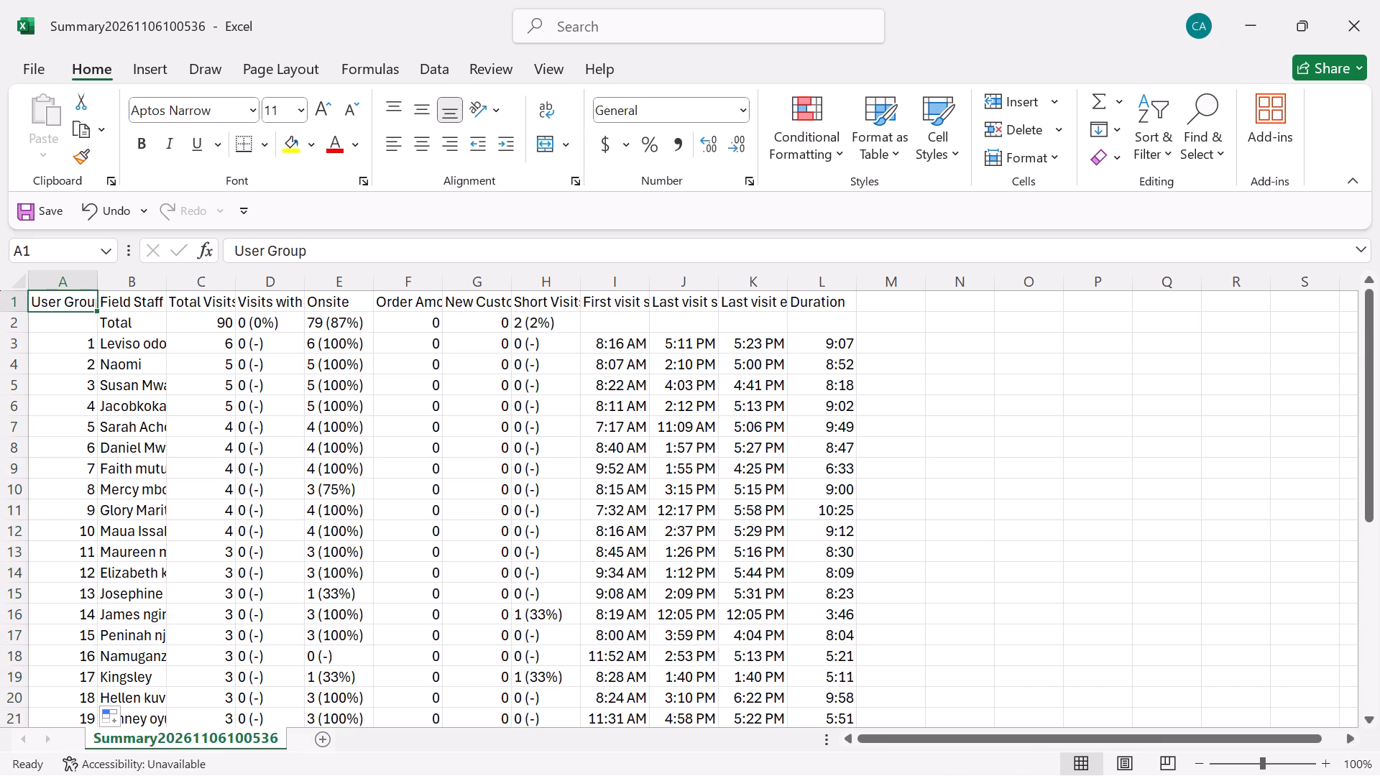
pyautogui.write('5/11/2026')
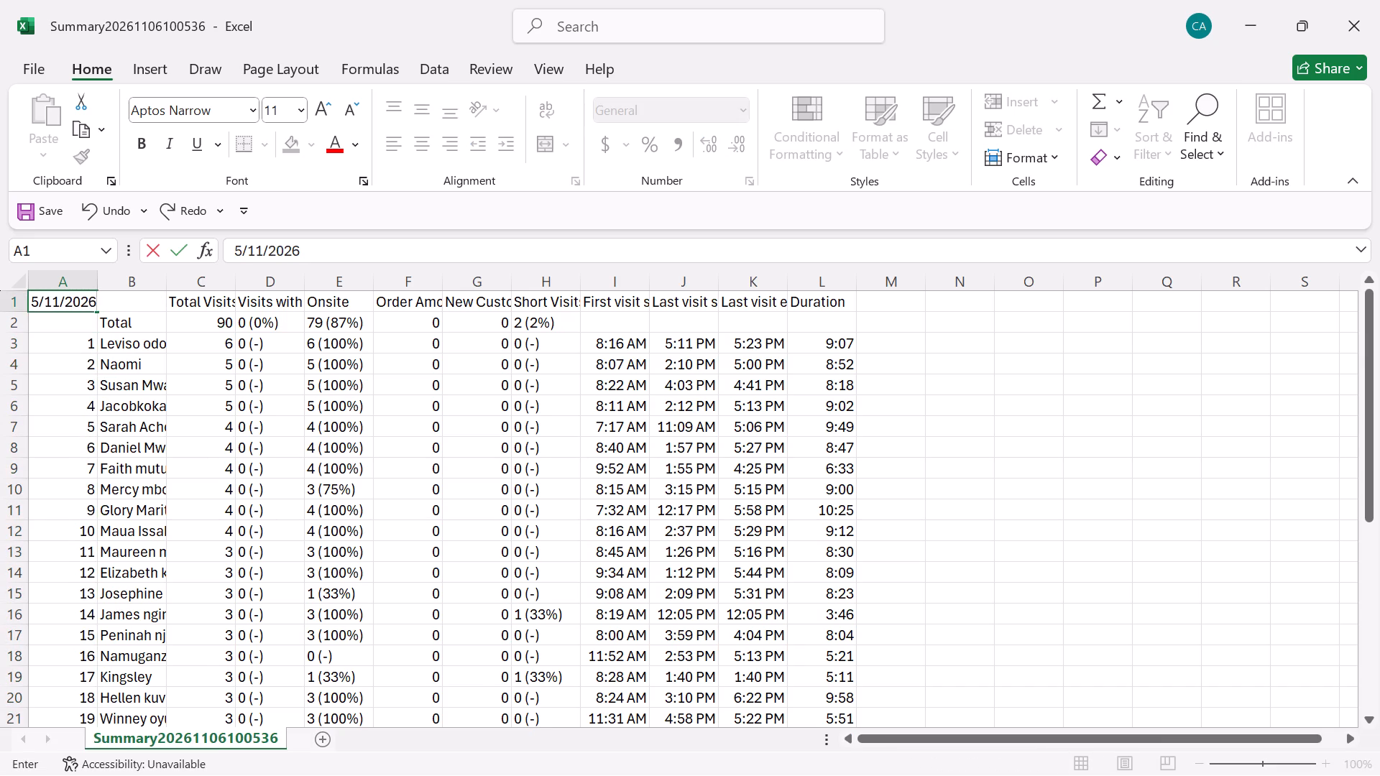
pyautogui.press('Return')
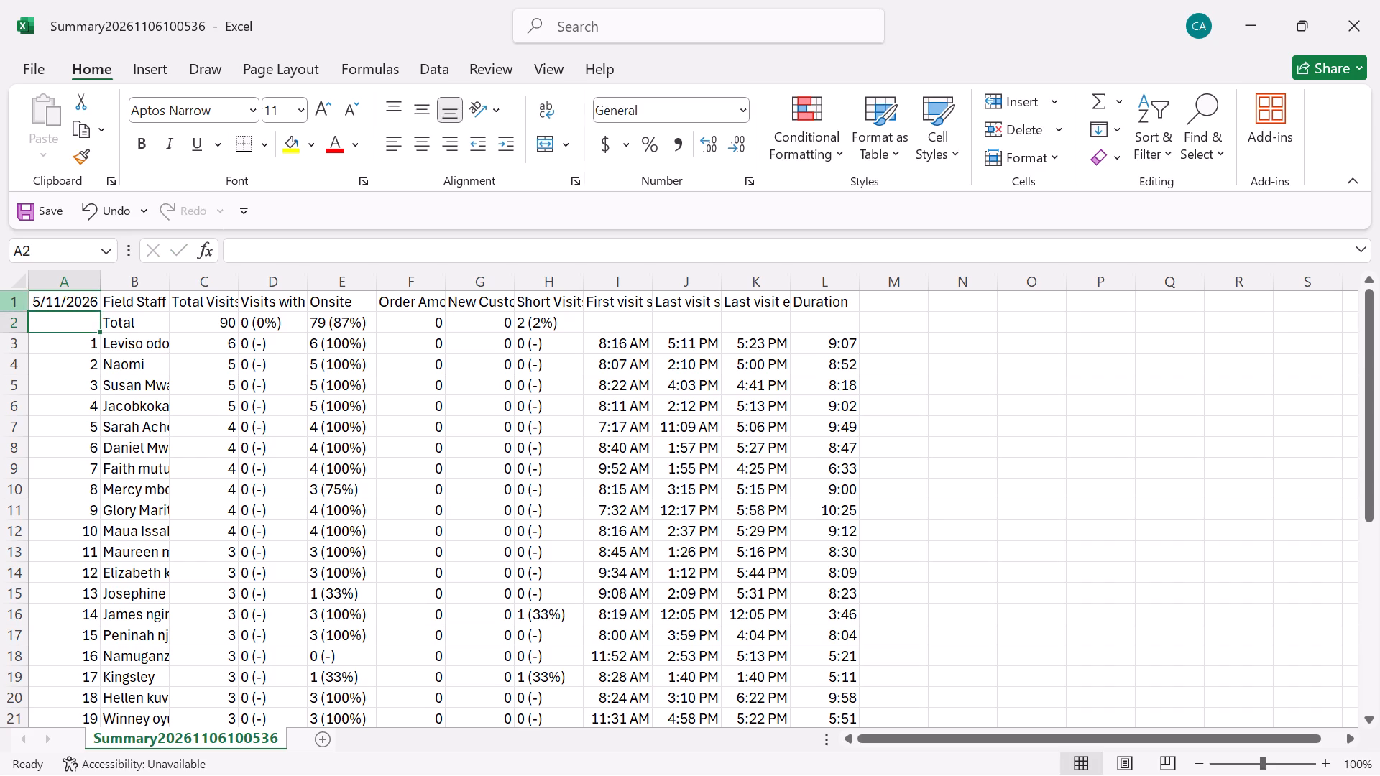
# Make the header and Total rows, rows 1 and 2, bold with red font colour.
pyautogui.moveTo(18, 305); pyautogui.dragTo(17, 319)
pyautogui.click(152, 144)
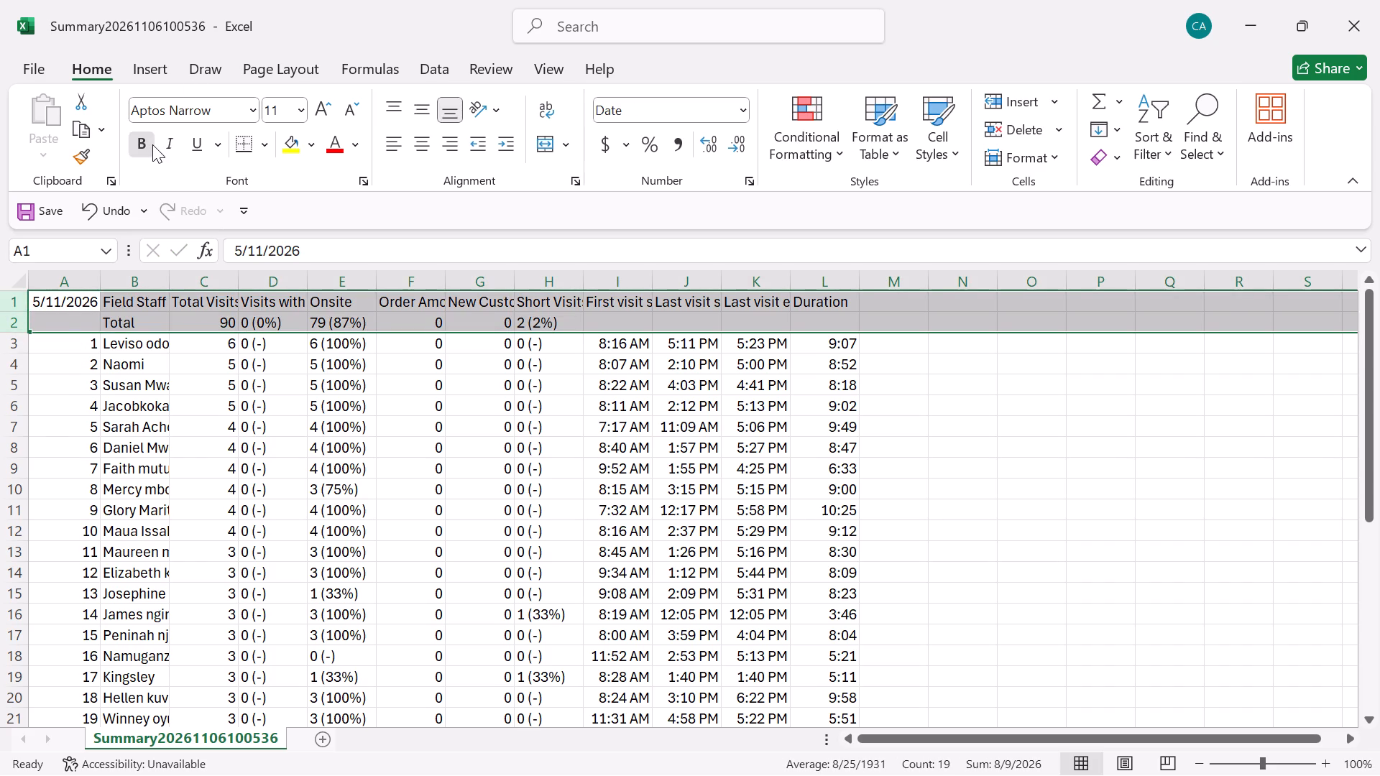
pyautogui.click(340, 155)
# Apply all borders to every cell of the report table, columns A to L.
pyautogui.click(323, 464)
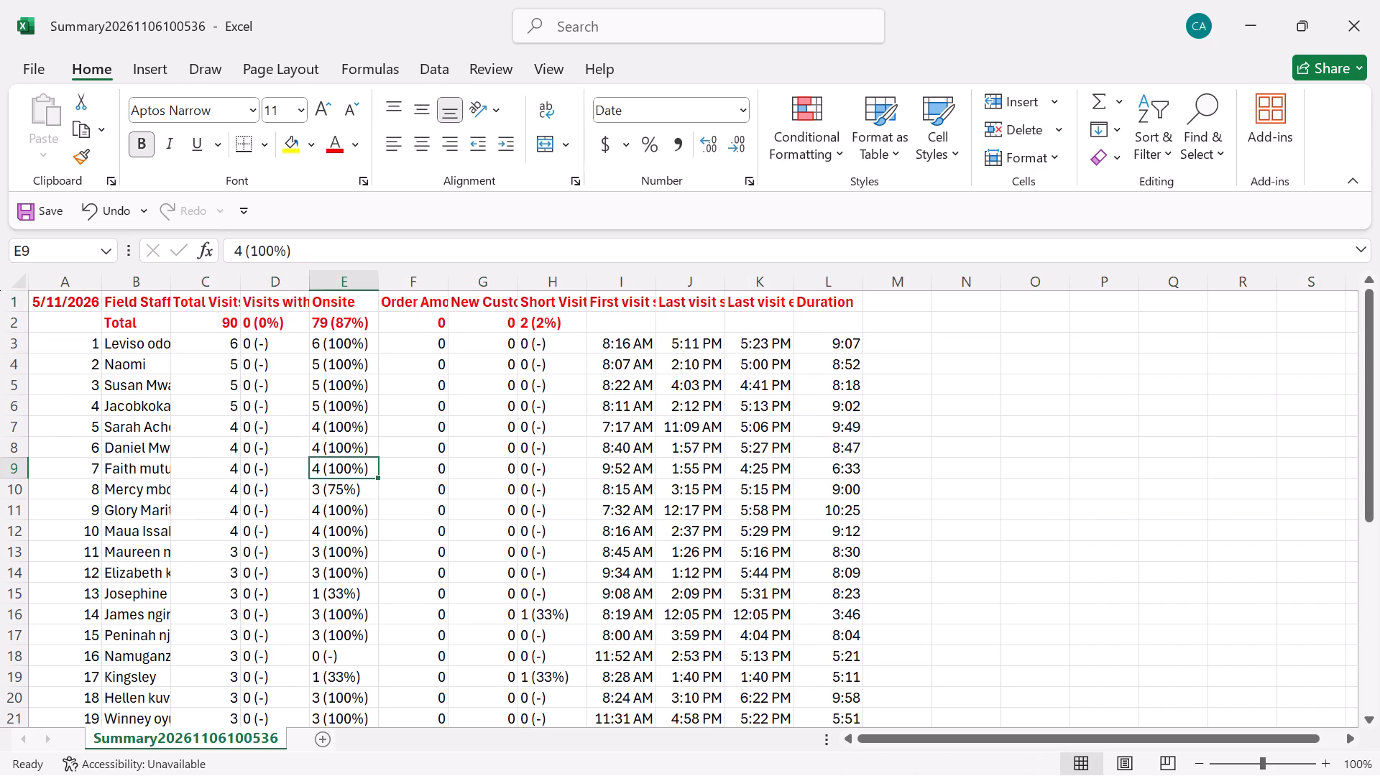
pyautogui.hotkey('ctrl', 'a')
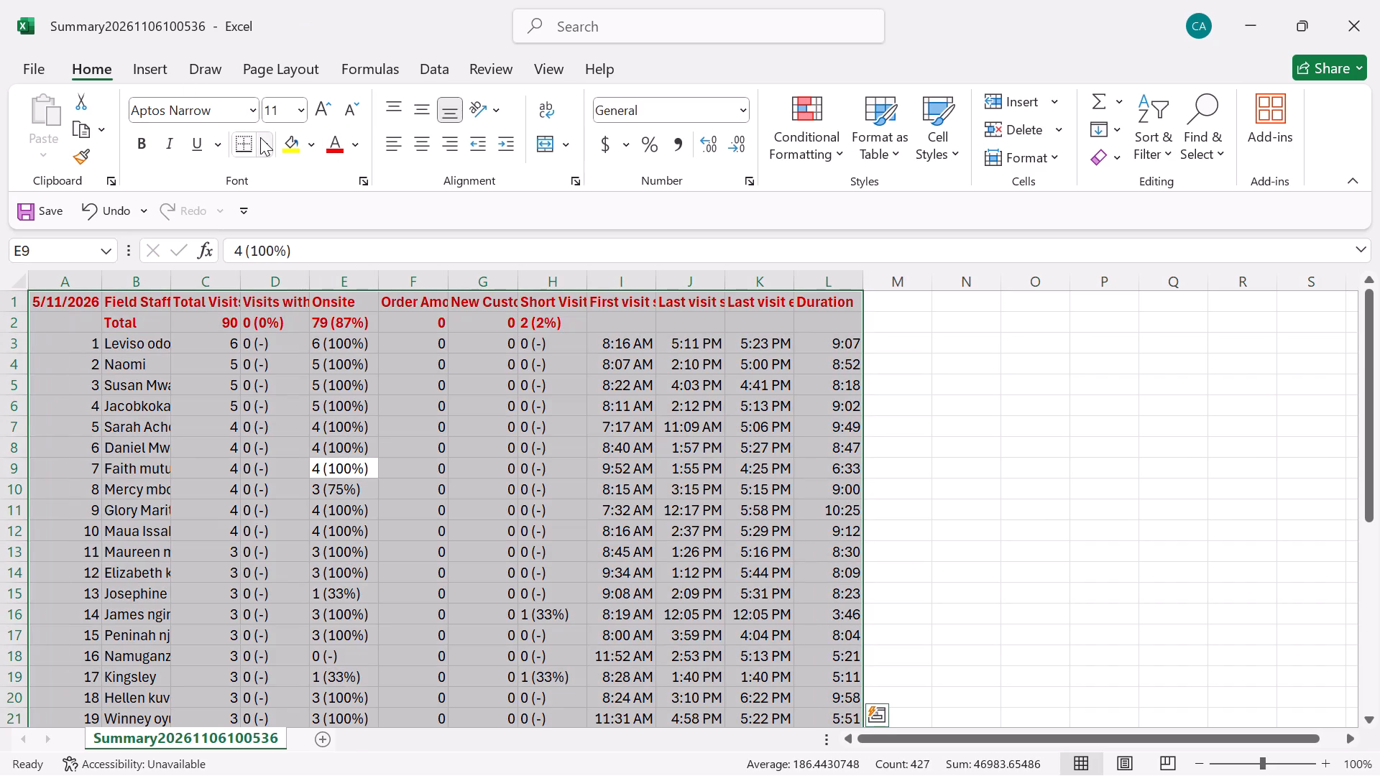
pyautogui.click(260, 137)
pyautogui.click(305, 361)
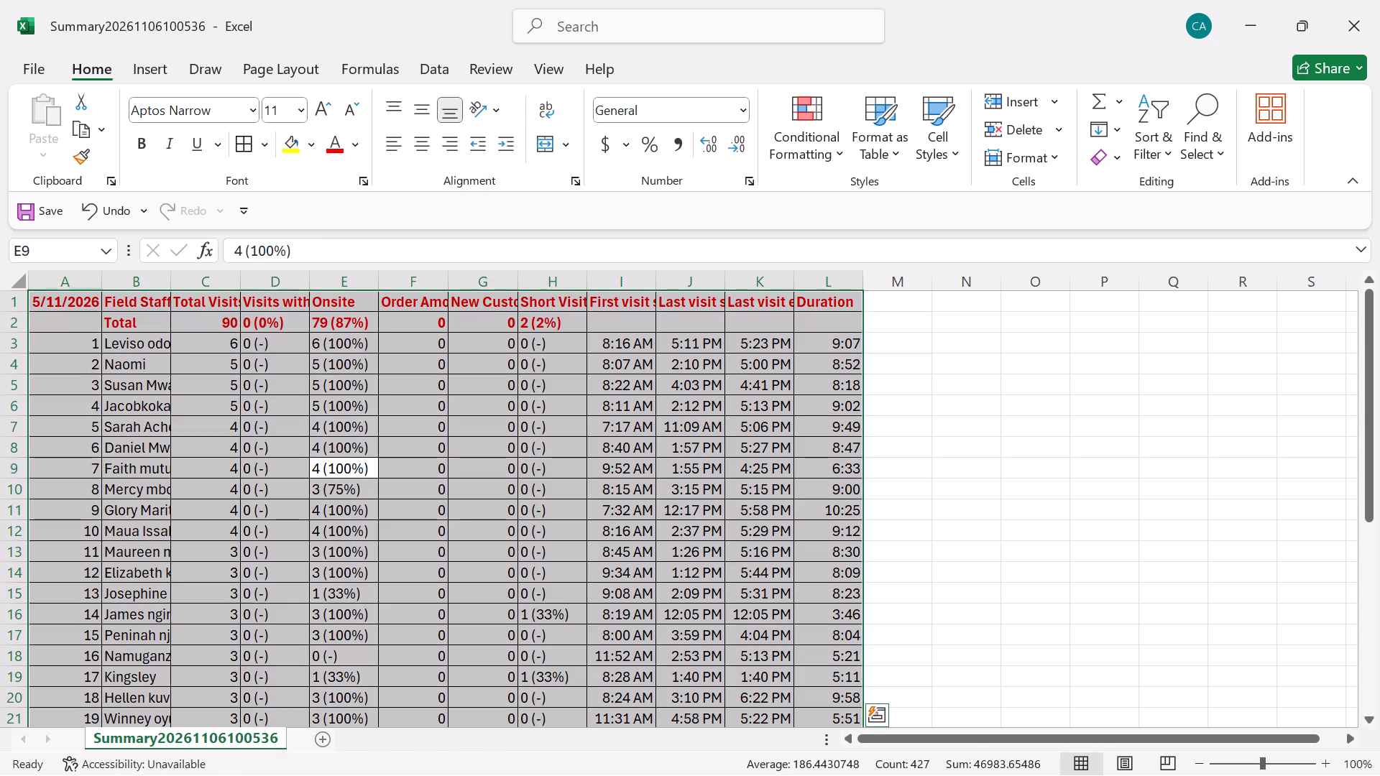
# Autofit the width of all columns in the sheet to their contents.
pyautogui.moveTo(11, 283); pyautogui.dragTo(97, 275)
pyautogui.doubleClick(97, 275)
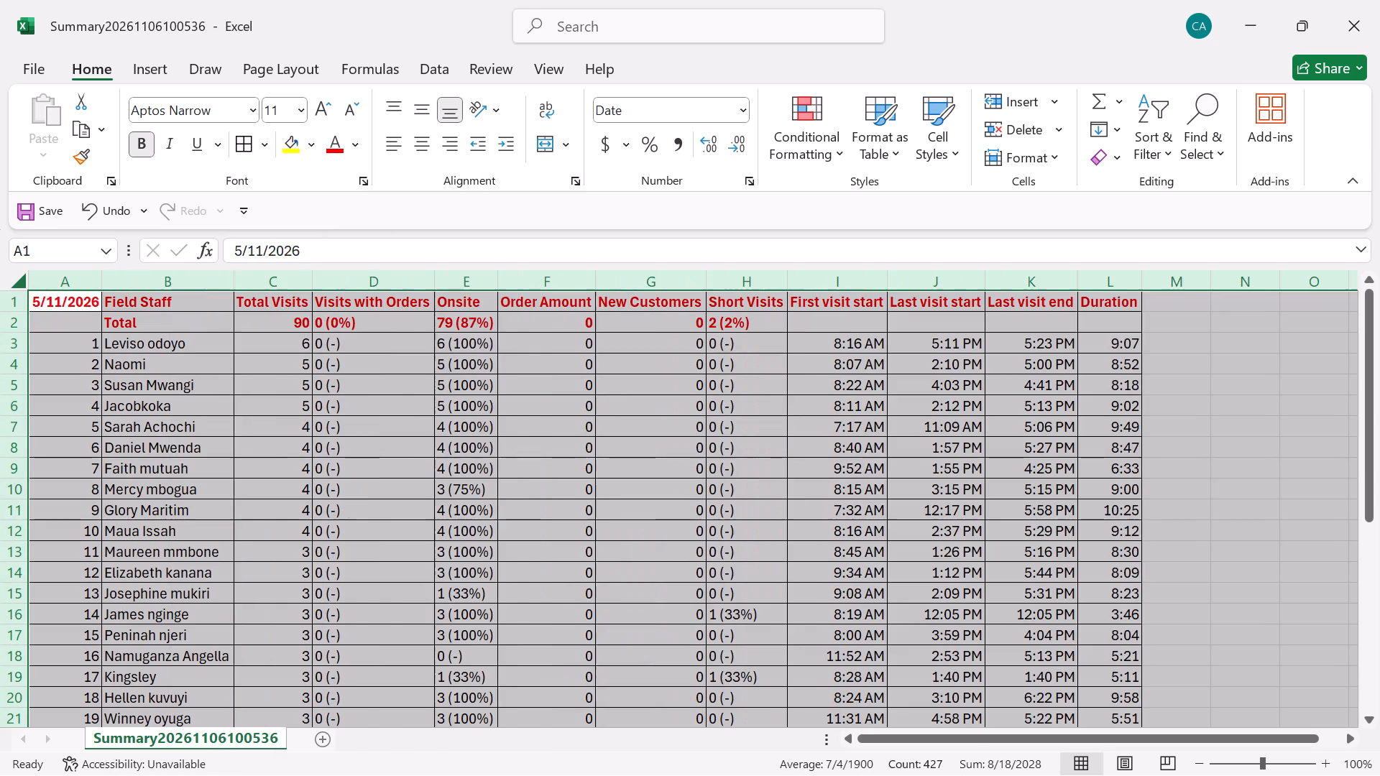
# Cut the entire formatted report table, columns A to L including the header and Total rows.
pyautogui.click(184, 383)
pyautogui.hotkey('ctrl', 'a')
pyautogui.hotkey('ctrl', 'x')
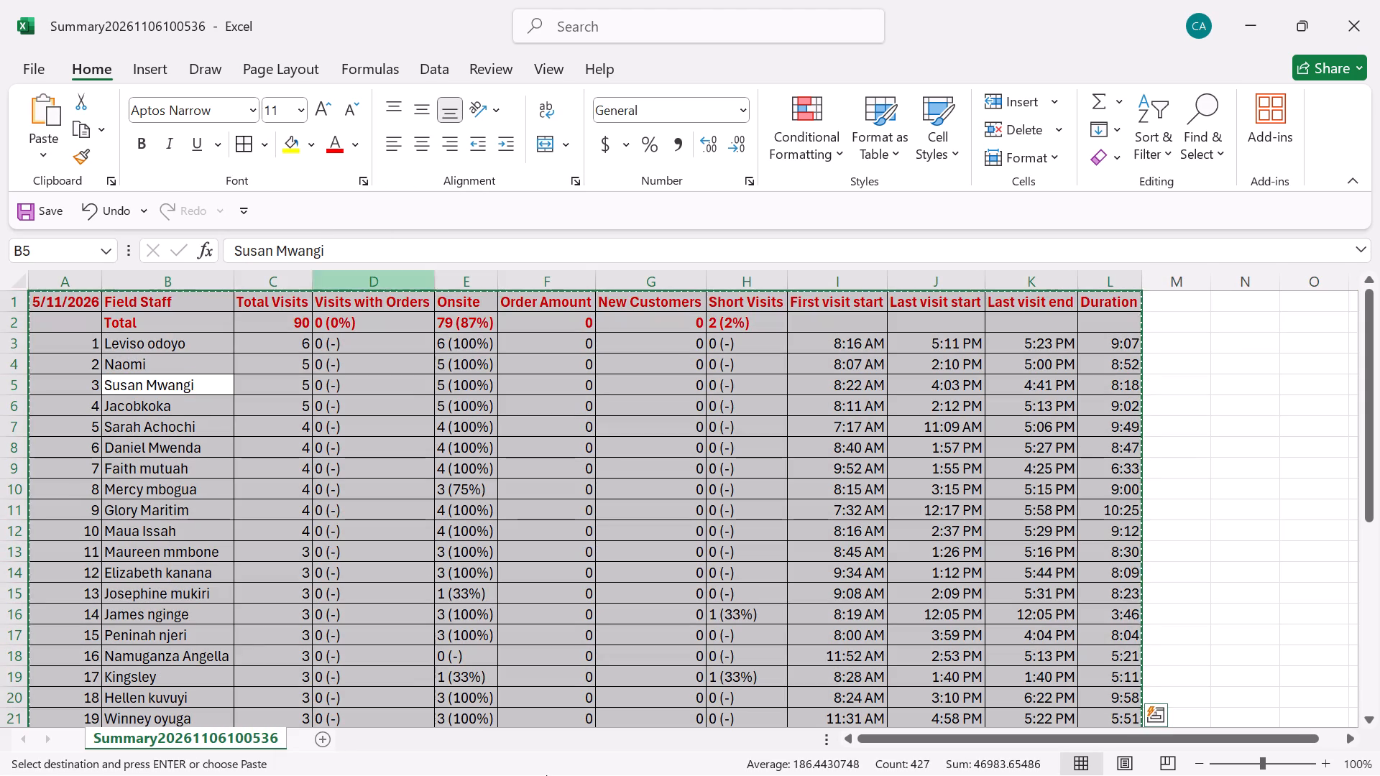
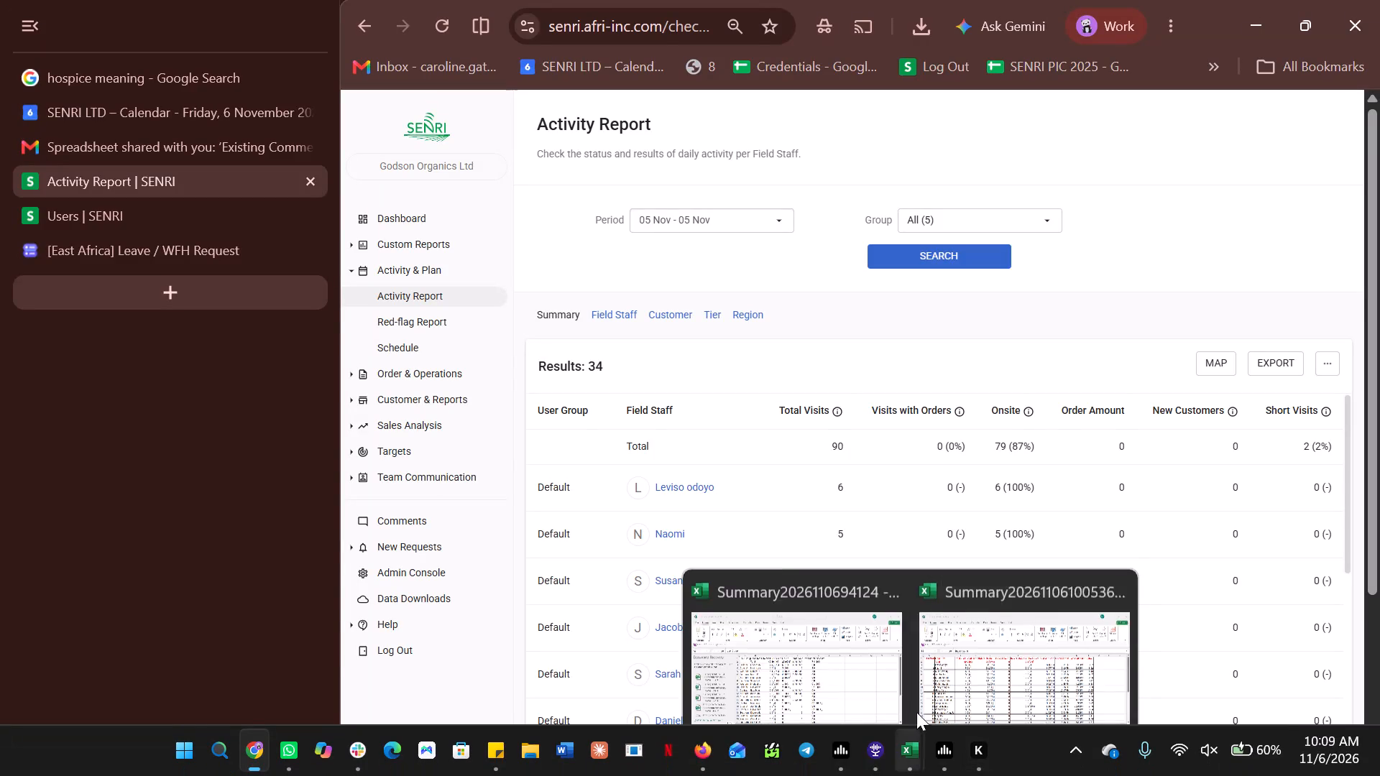
pyautogui.click(921, 676)
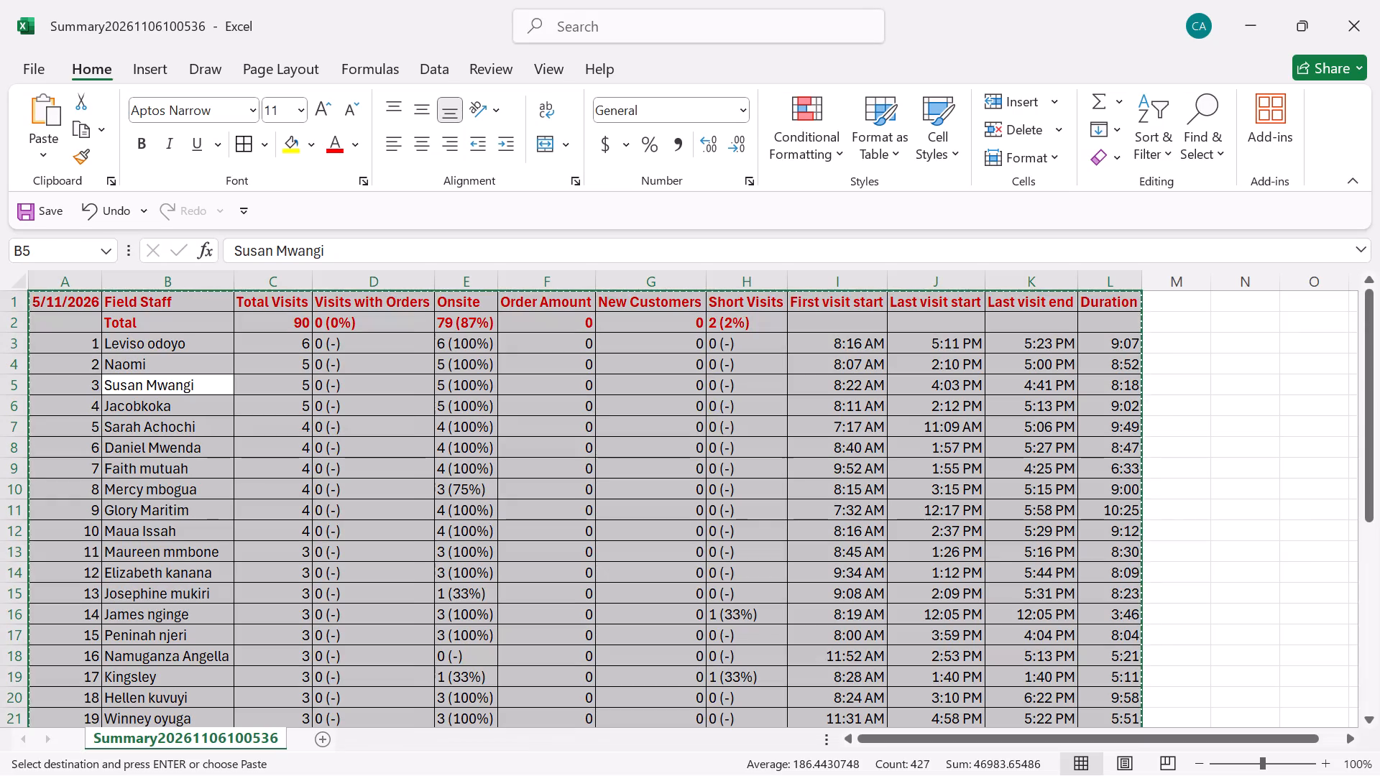
pyautogui.click(77, 203)
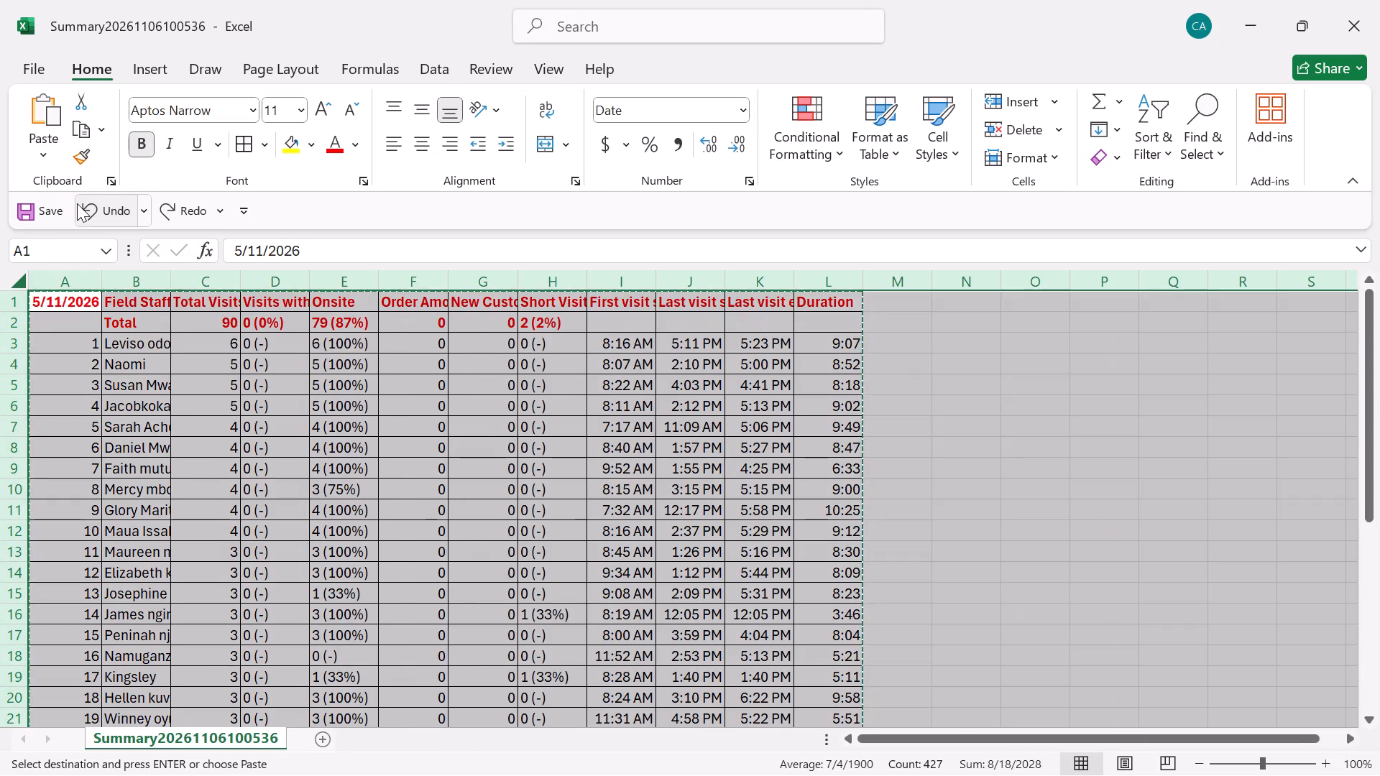
pyautogui.click(77, 203)
pyautogui.click(77, 203)
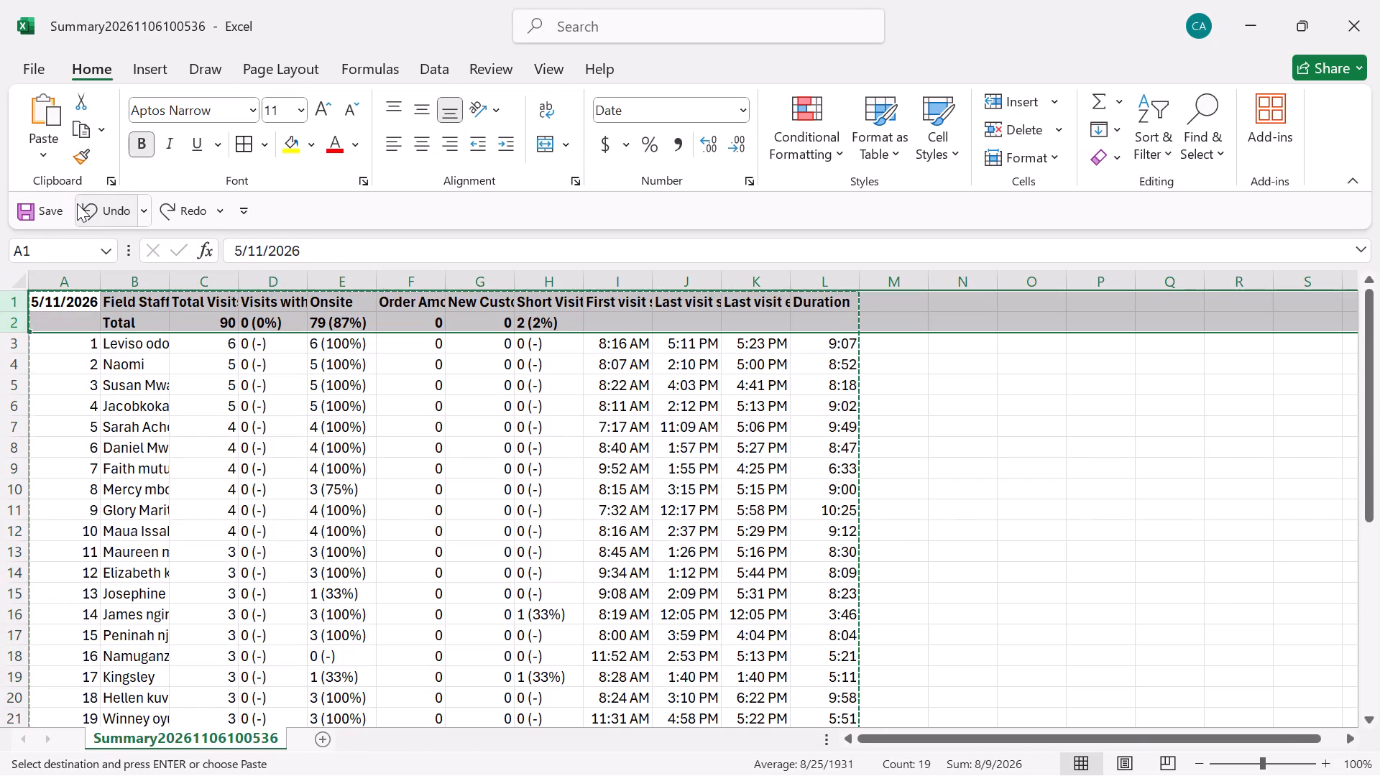
pyautogui.click(77, 203)
pyautogui.click(77, 203)
pyautogui.click(77, 203)
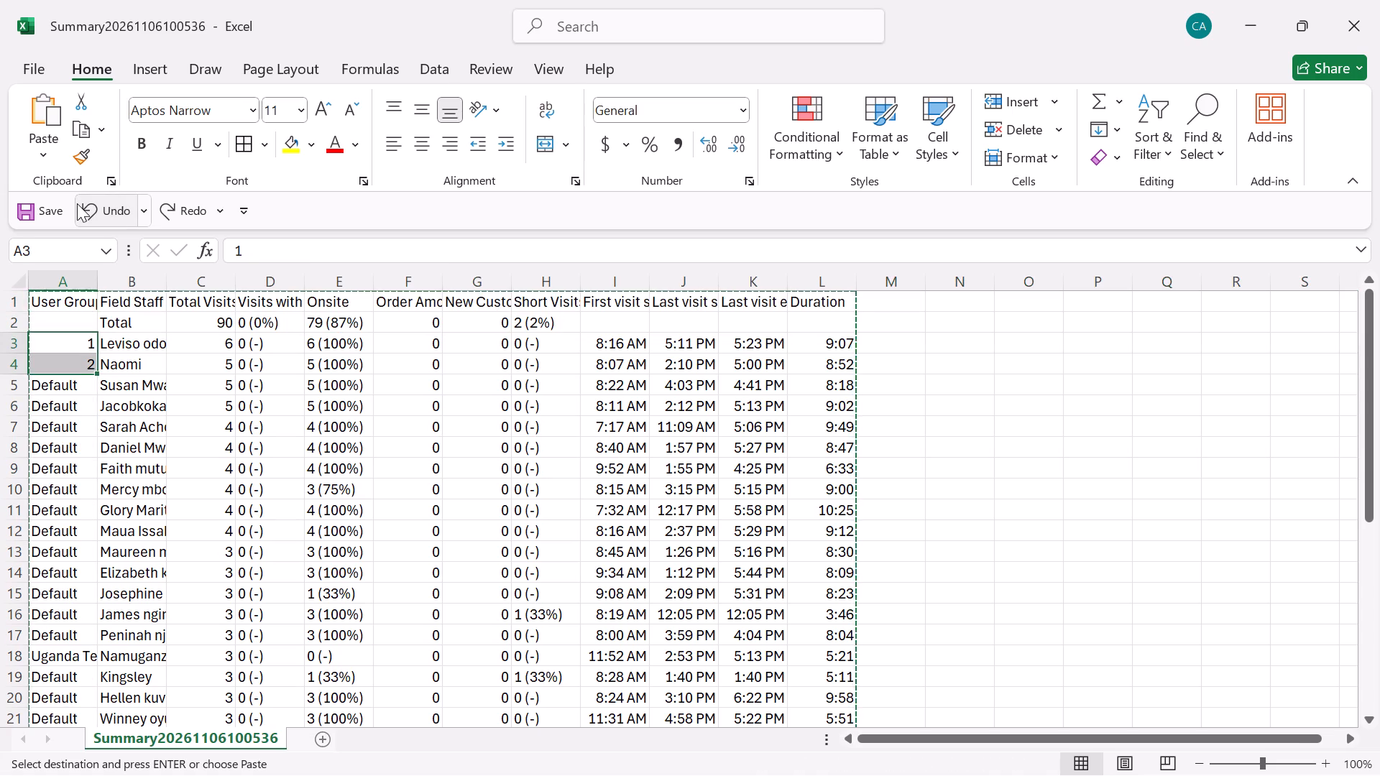
pyautogui.tripleClick(77, 203)
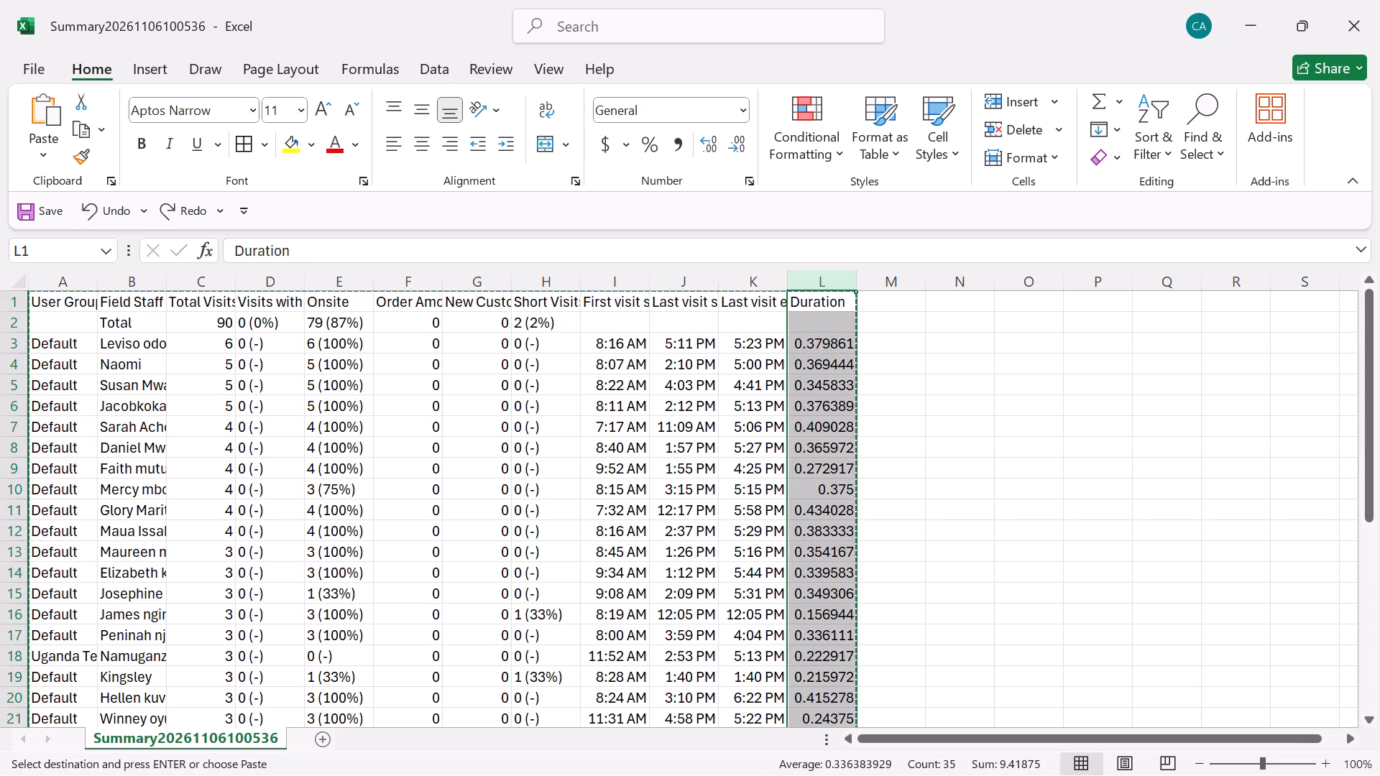
# Add a filter to the User Group column and show only the Uganda Team rows.
pyautogui.click(40, 273)
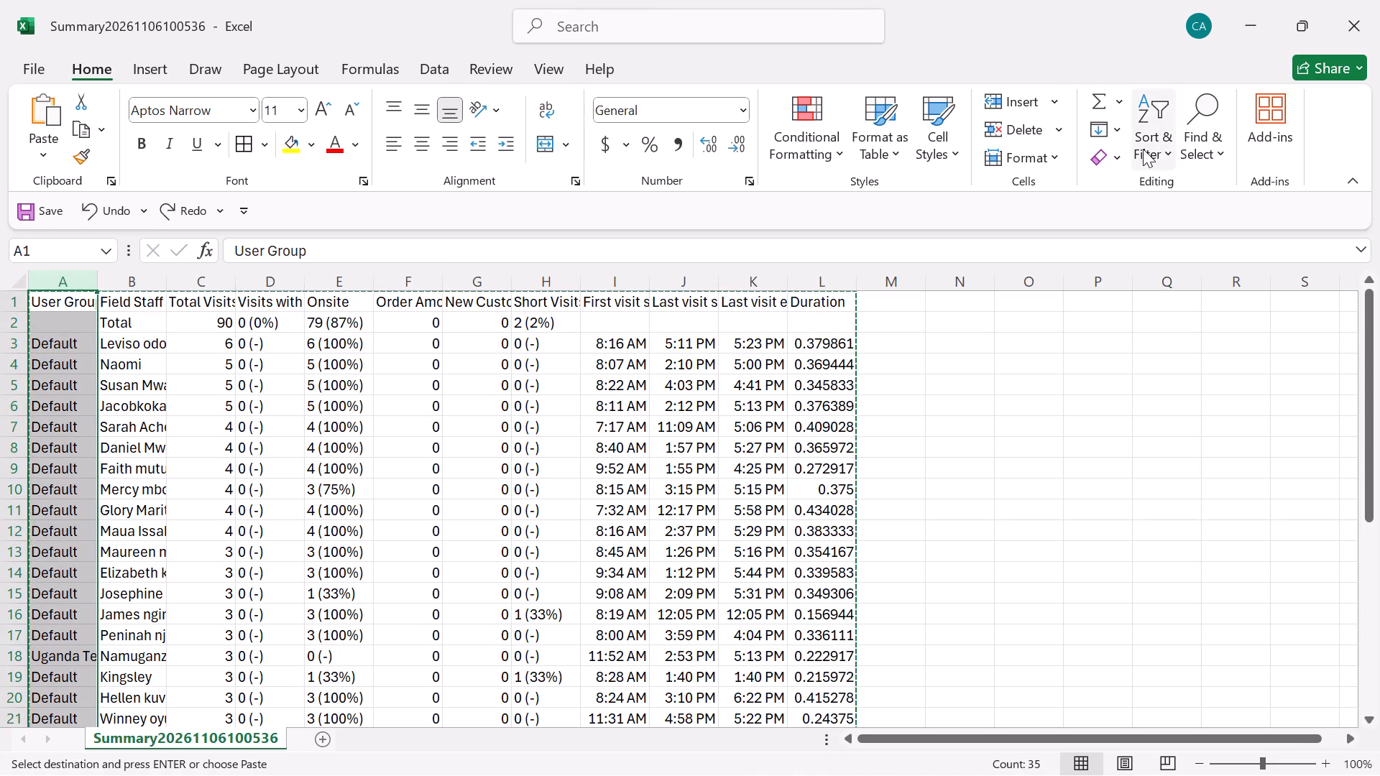
pyautogui.click(1145, 149)
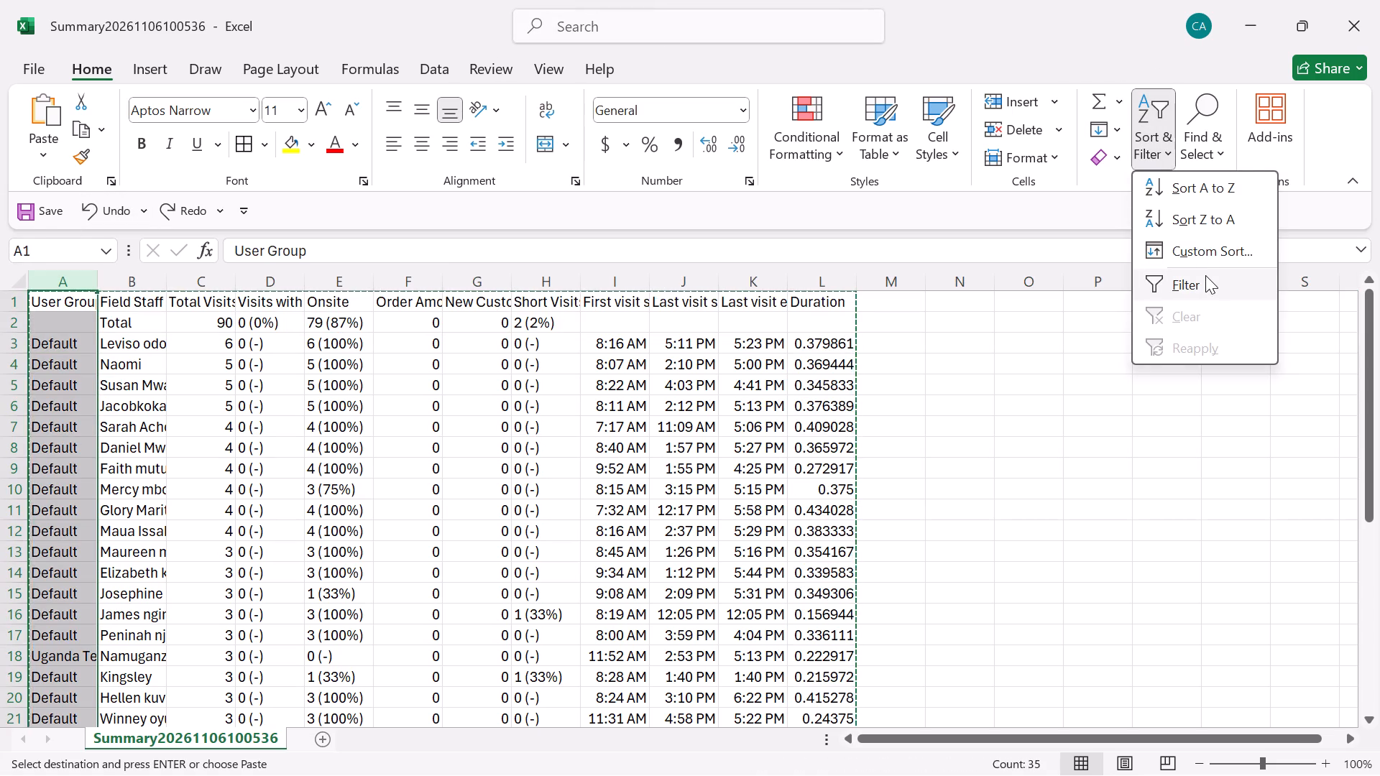
pyautogui.click(1205, 275)
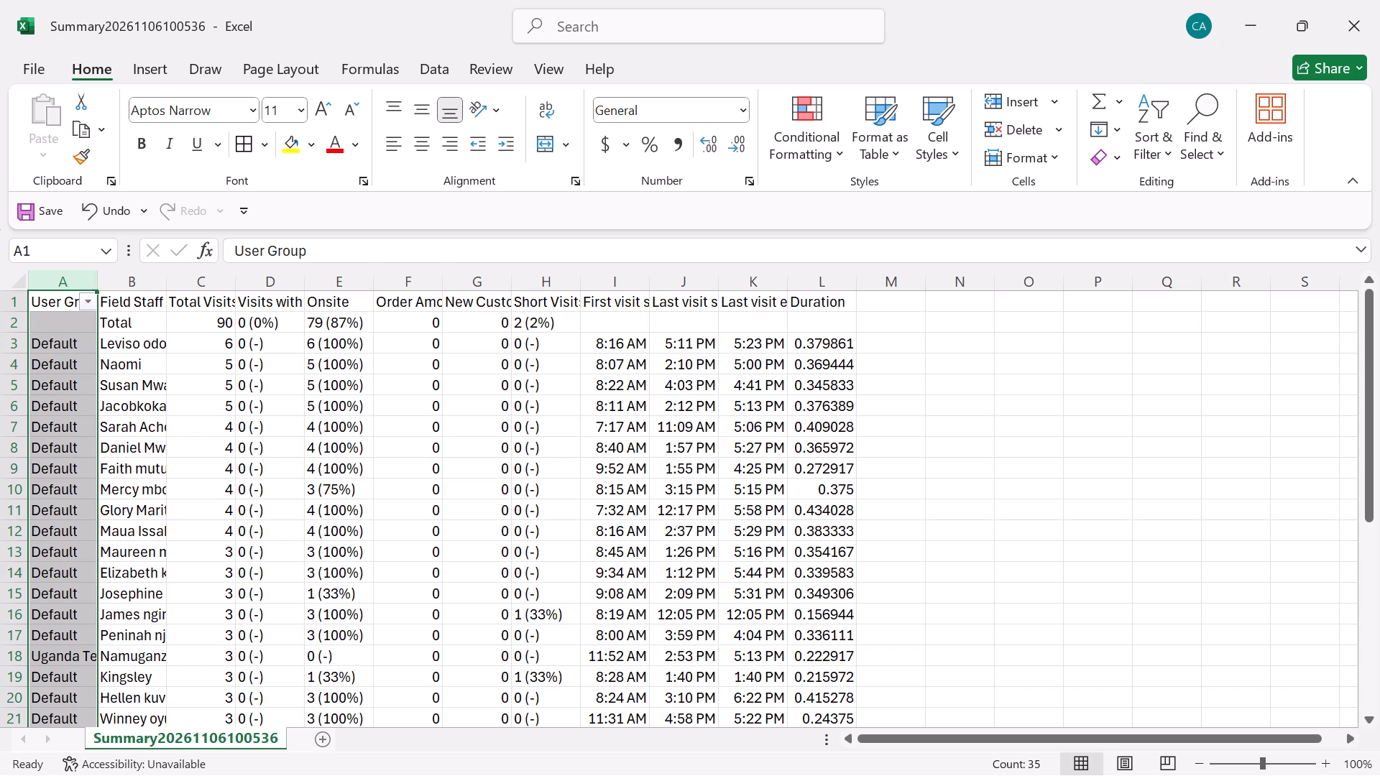
pyautogui.click(88, 308)
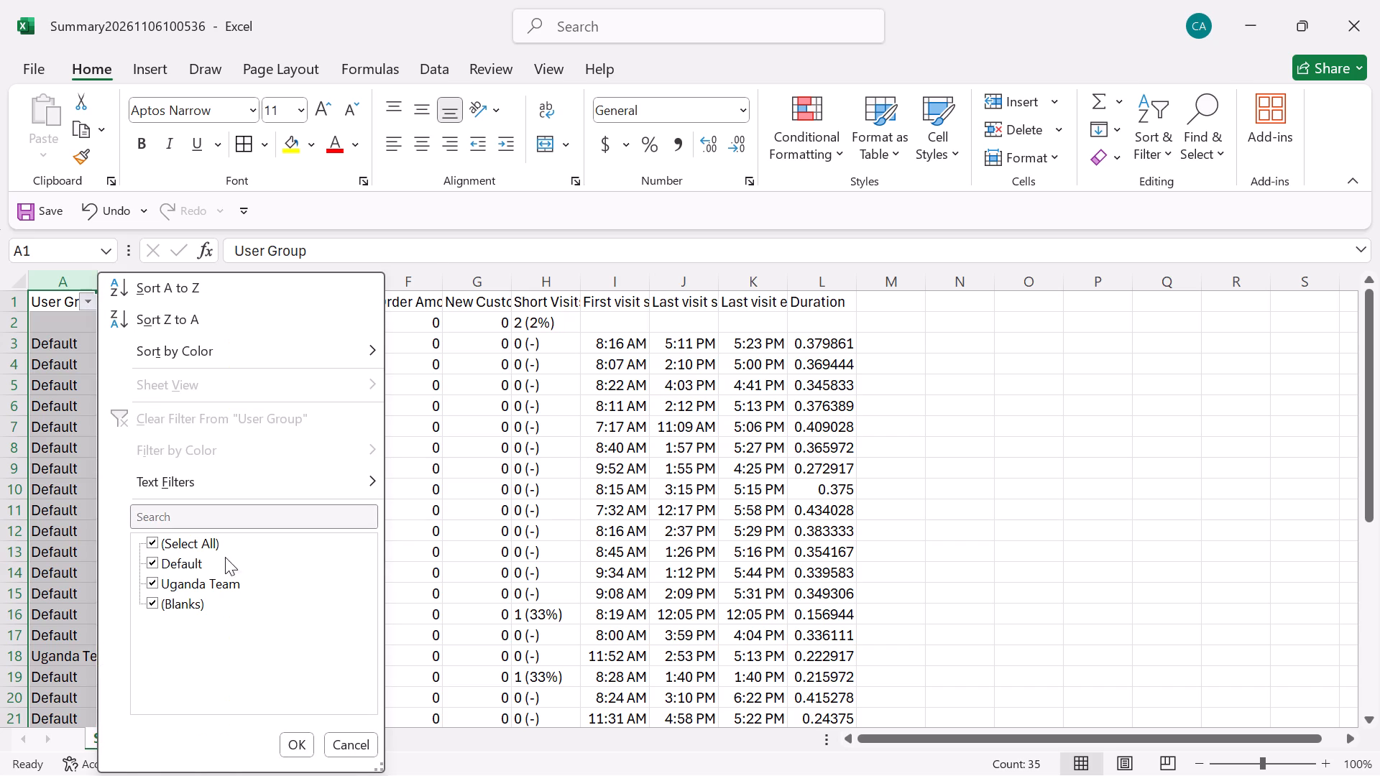
pyautogui.click(213, 539)
pyautogui.click(209, 592)
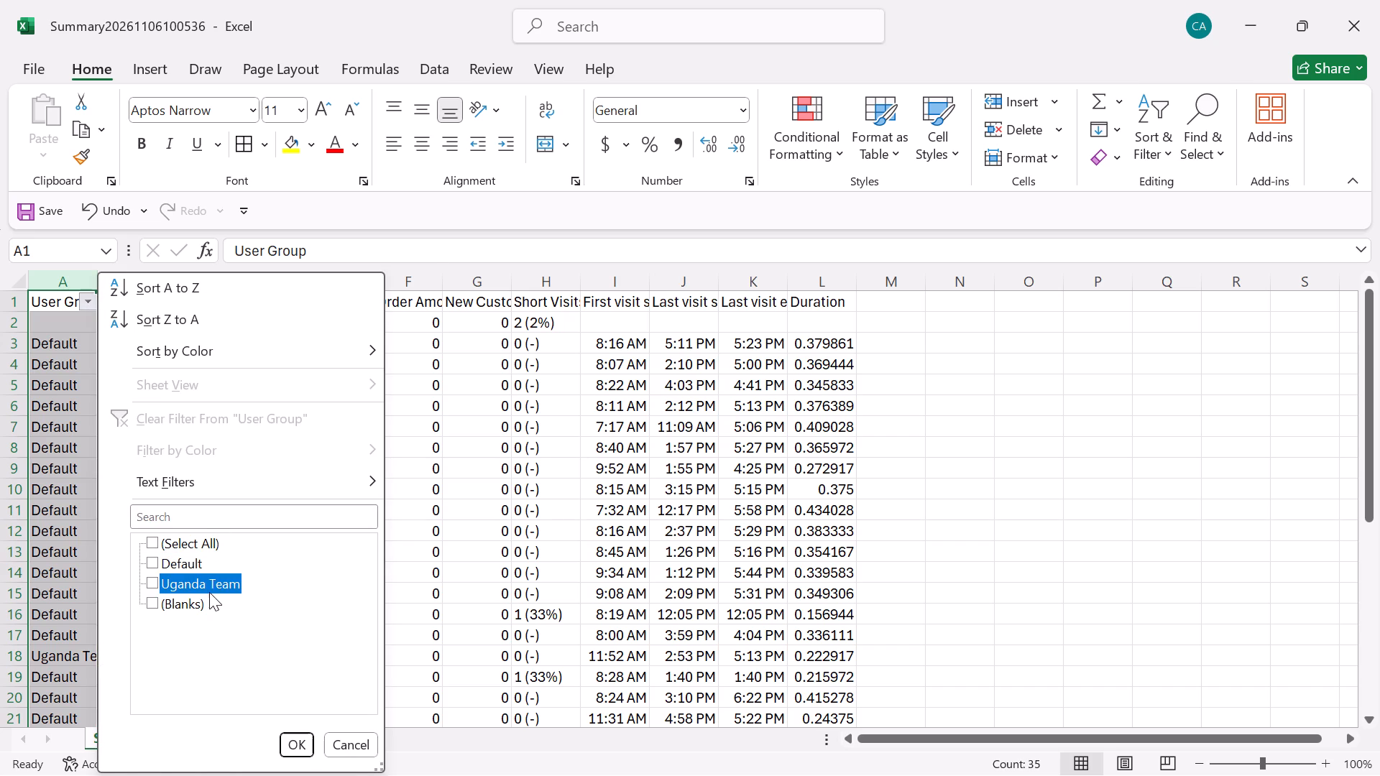
pyautogui.click(295, 744)
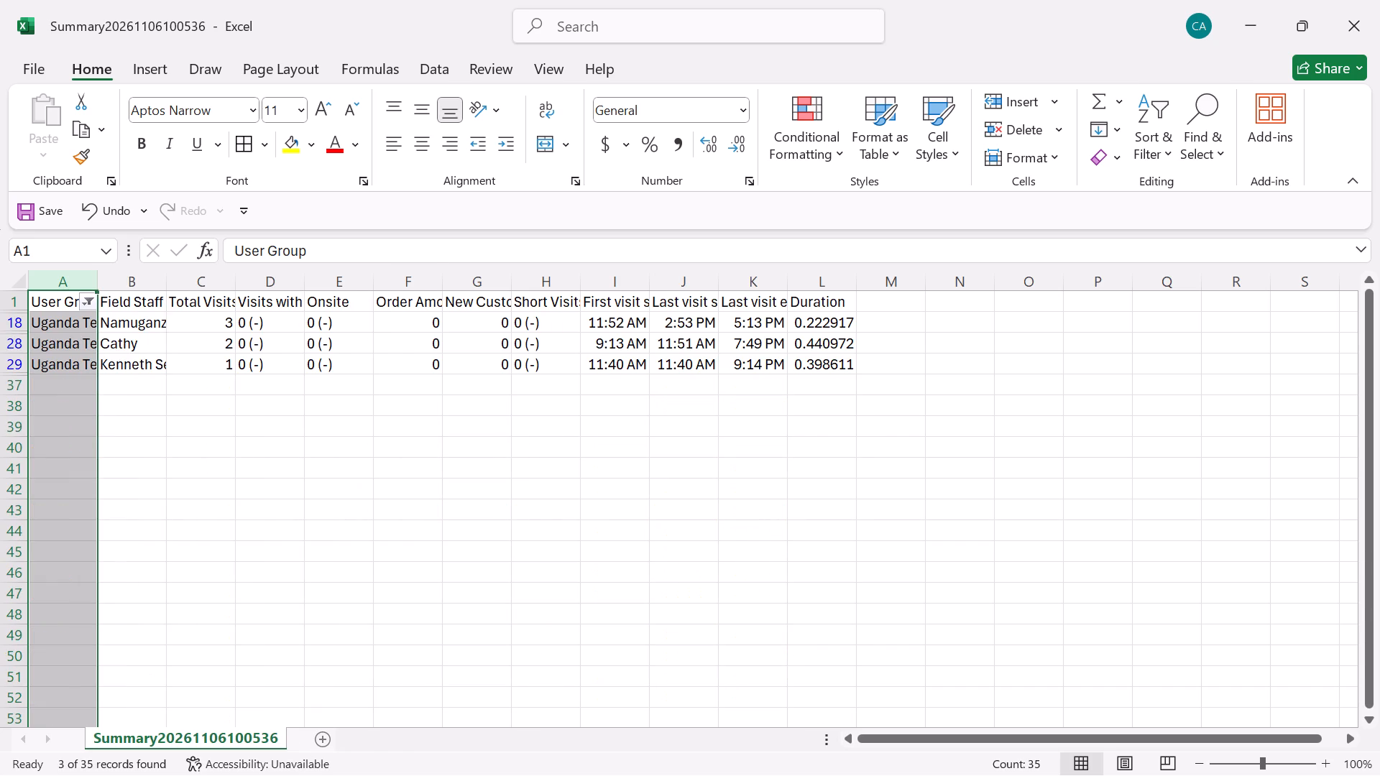
# Number the filtered Uganda Team rows 1, 2 and 3 in column A, replacing the group name.
pyautogui.click(62, 325)
pyautogui.press('1')
pyautogui.press('Return')
pyautogui.press('2')
pyautogui.press('Return')
pyautogui.press('3')
pyautogui.press('Return')
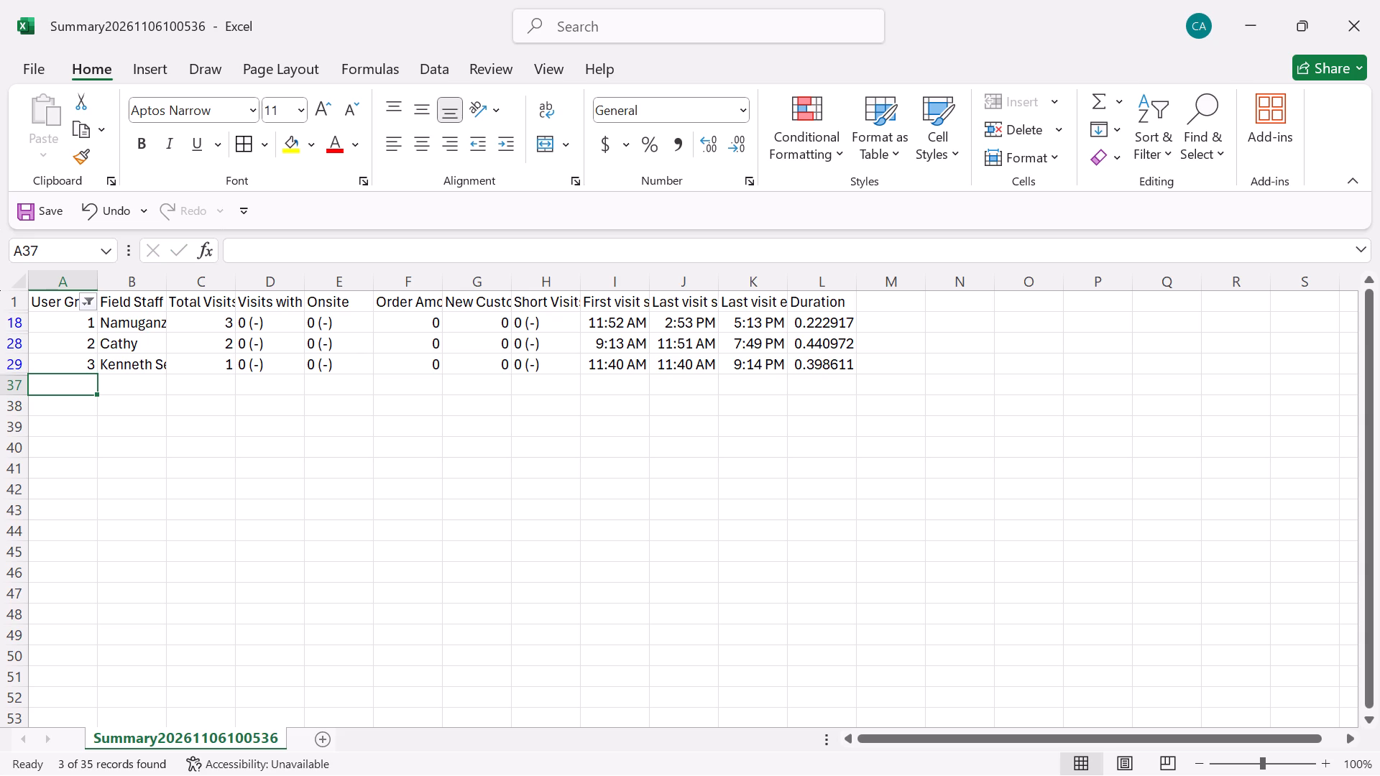
# Replace the User Group header in cell A1 with the date 5/11/2026.
pyautogui.click(52, 300)
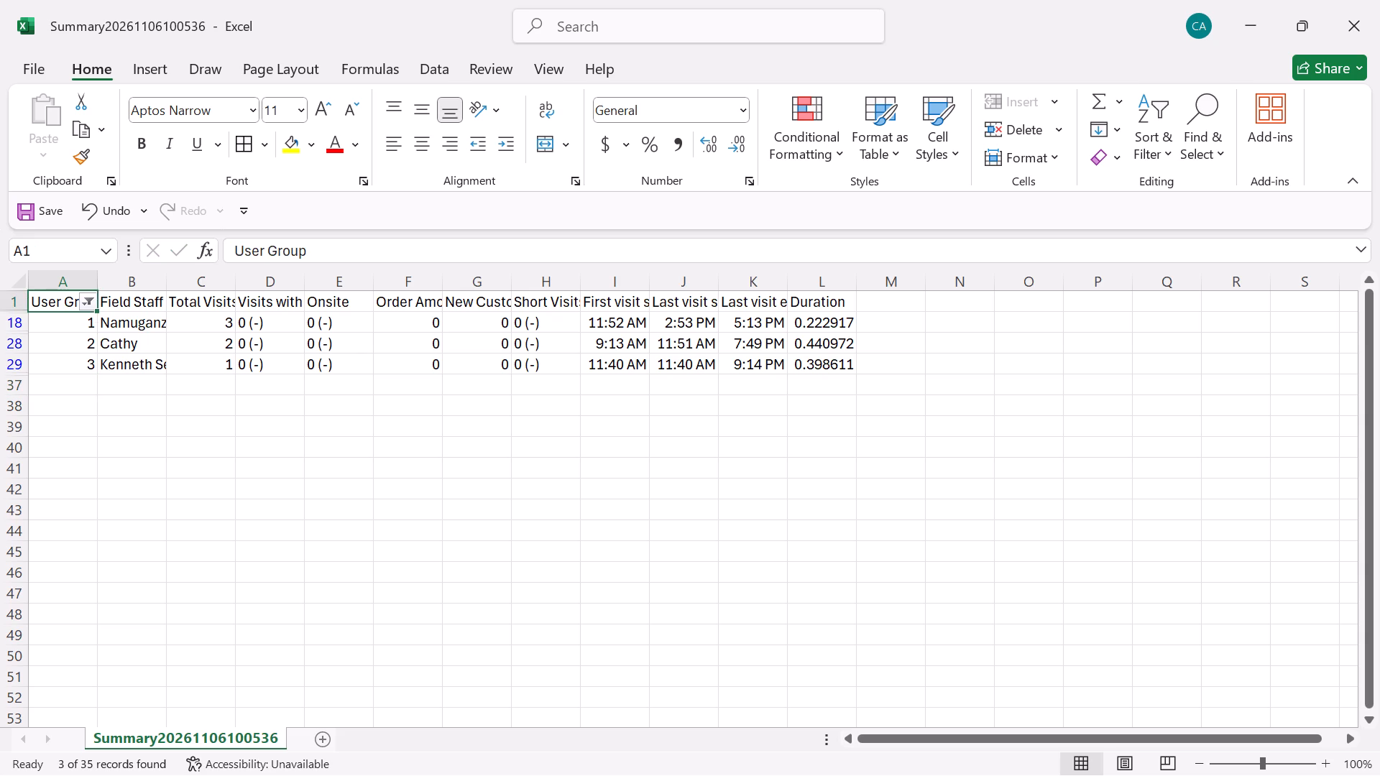
pyautogui.write('11/')
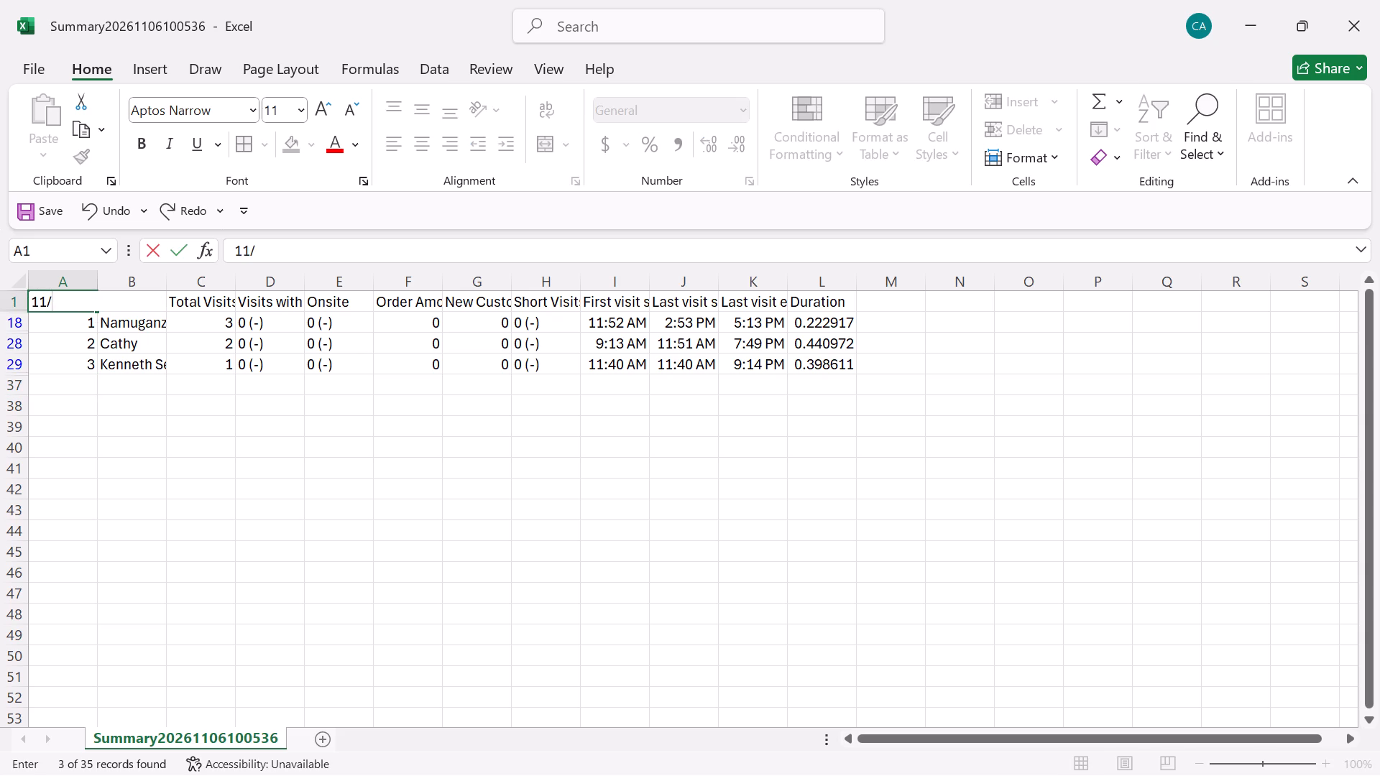
pyautogui.press('6')
pyautogui.press('BackSpace')
pyautogui.press('BackSpace')
pyautogui.press('BackSpace')
pyautogui.press('BackSpace')
pyautogui.write('5/11/2026')
pyautogui.press('Return')
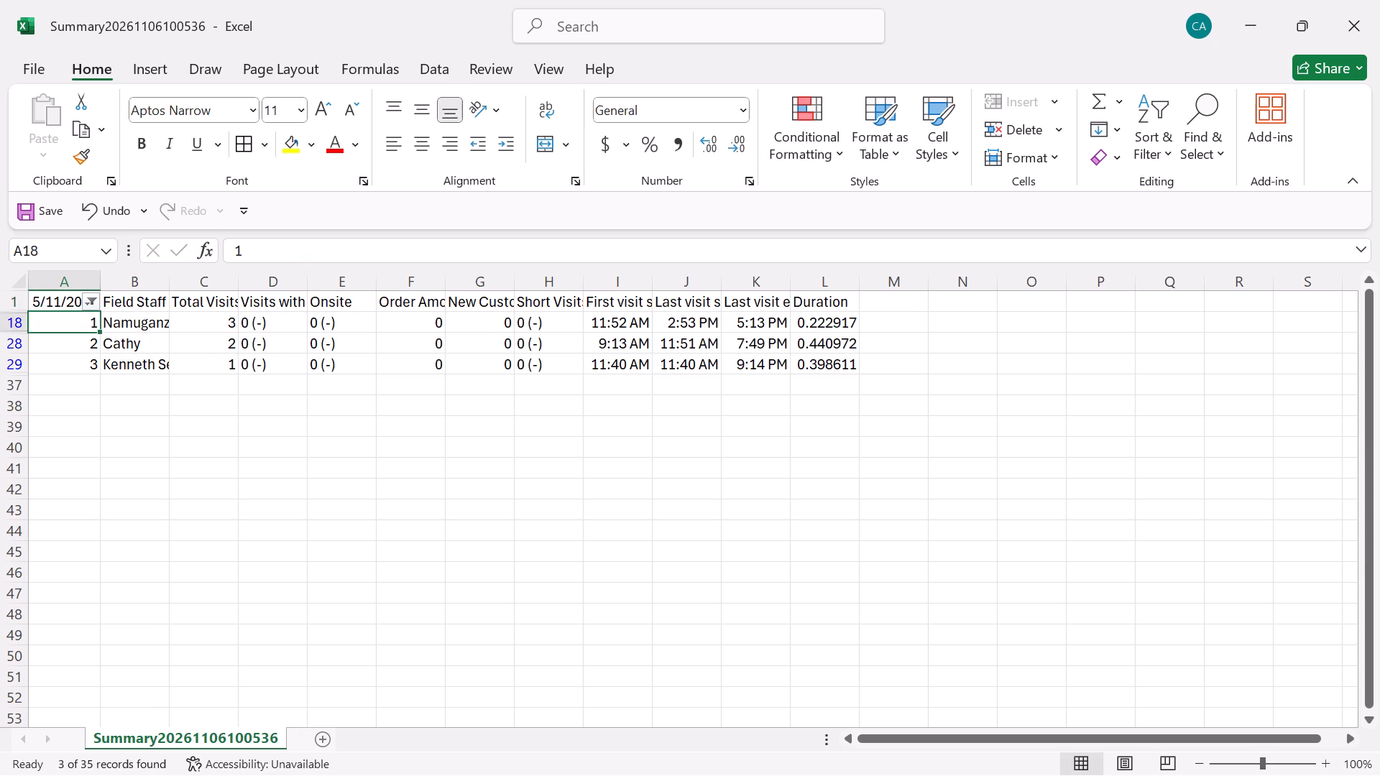
# Make the header row, row 1, bold with red font colour.
pyautogui.click(18, 302)
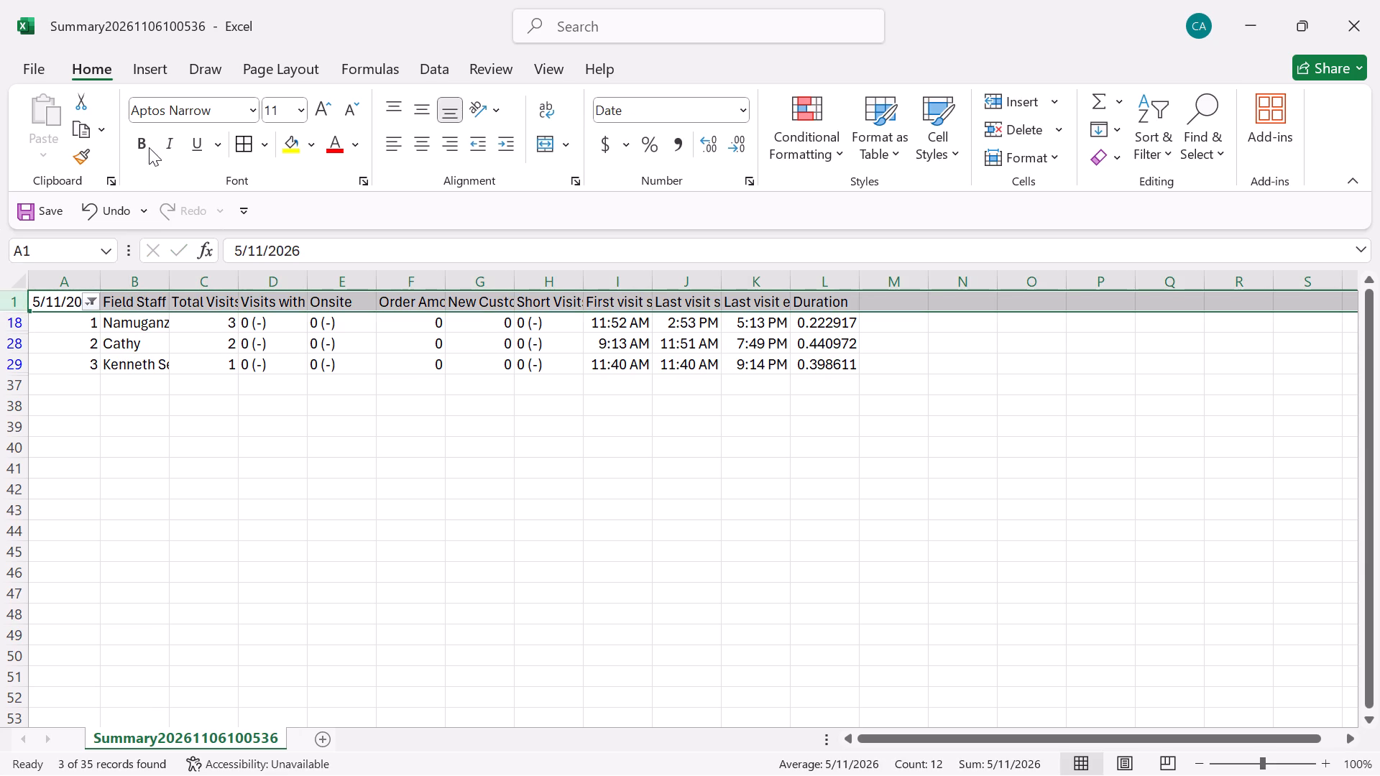
pyautogui.click(147, 148)
pyautogui.click(339, 147)
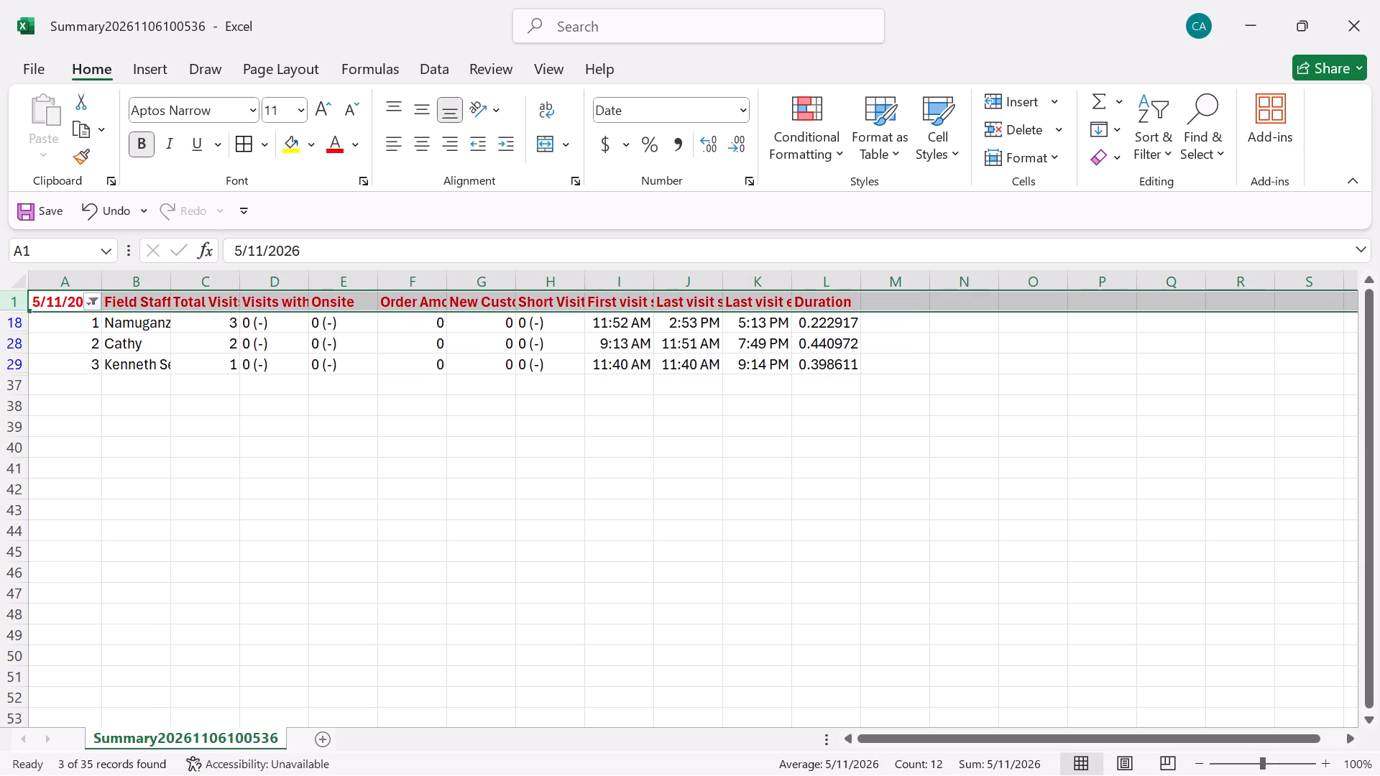
# Apply all borders to the filtered Uganda Team table, columns A to L including the header row.
pyautogui.click(298, 355)
pyautogui.hotkey('ctrl', 'a')
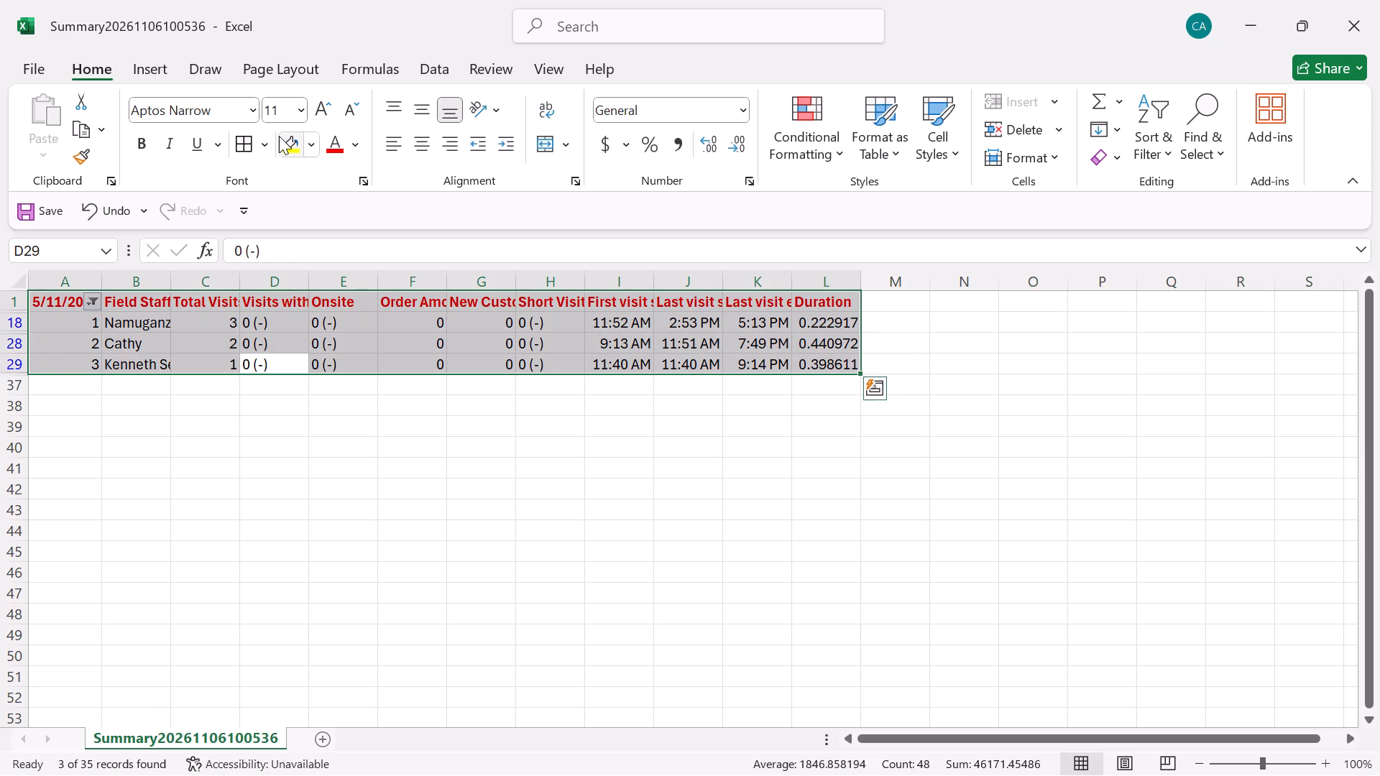
pyautogui.click(263, 142)
pyautogui.click(233, 143)
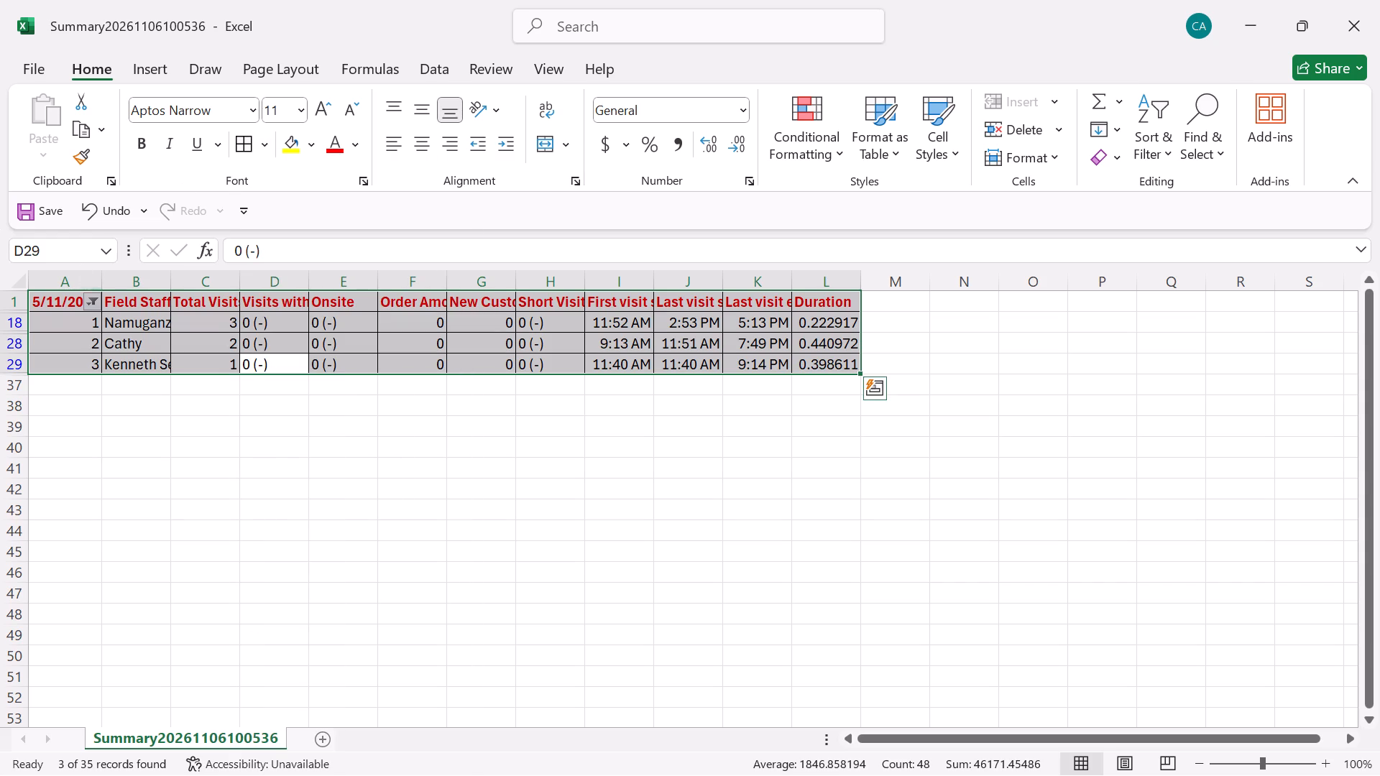
# Autofit the width of all columns in the sheet to their contents.
pyautogui.click(14, 288)
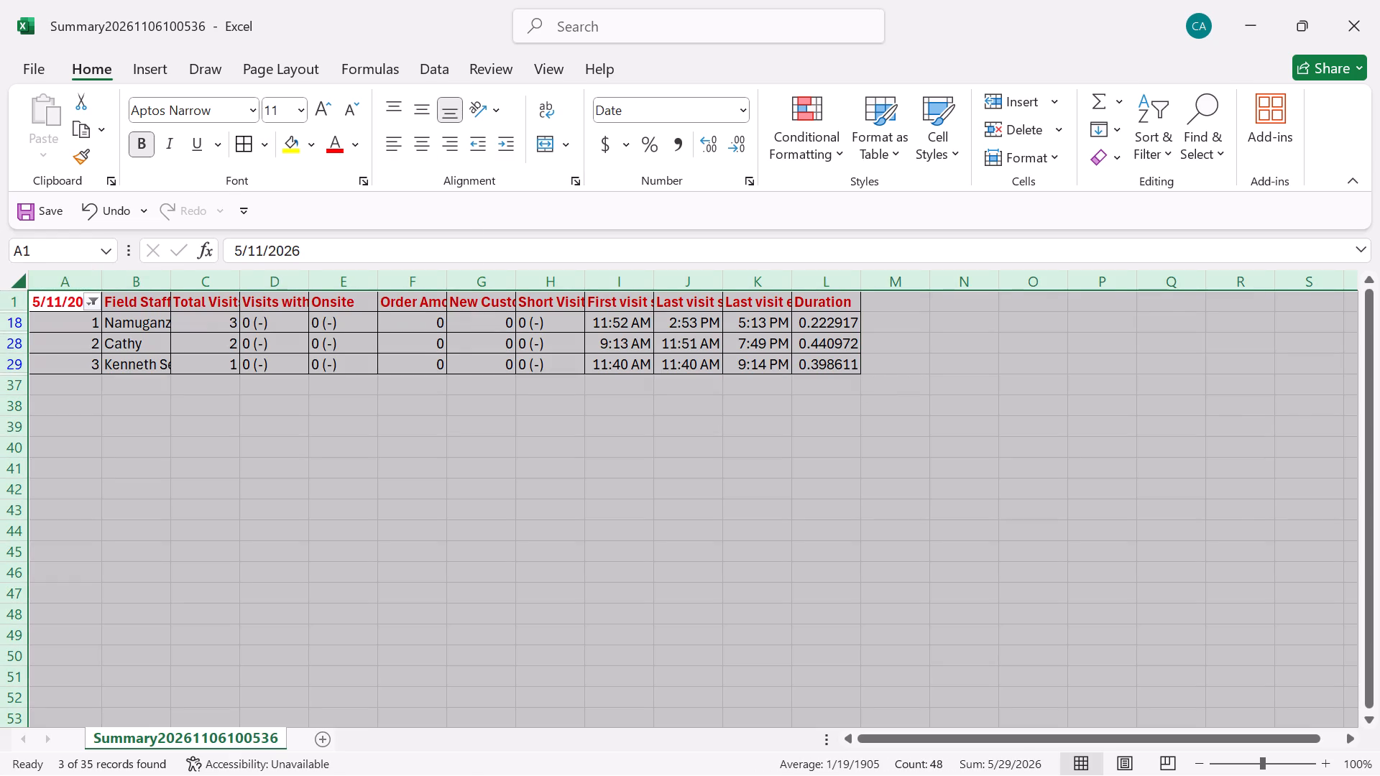
pyautogui.doubleClick(103, 283)
pyautogui.click(183, 351)
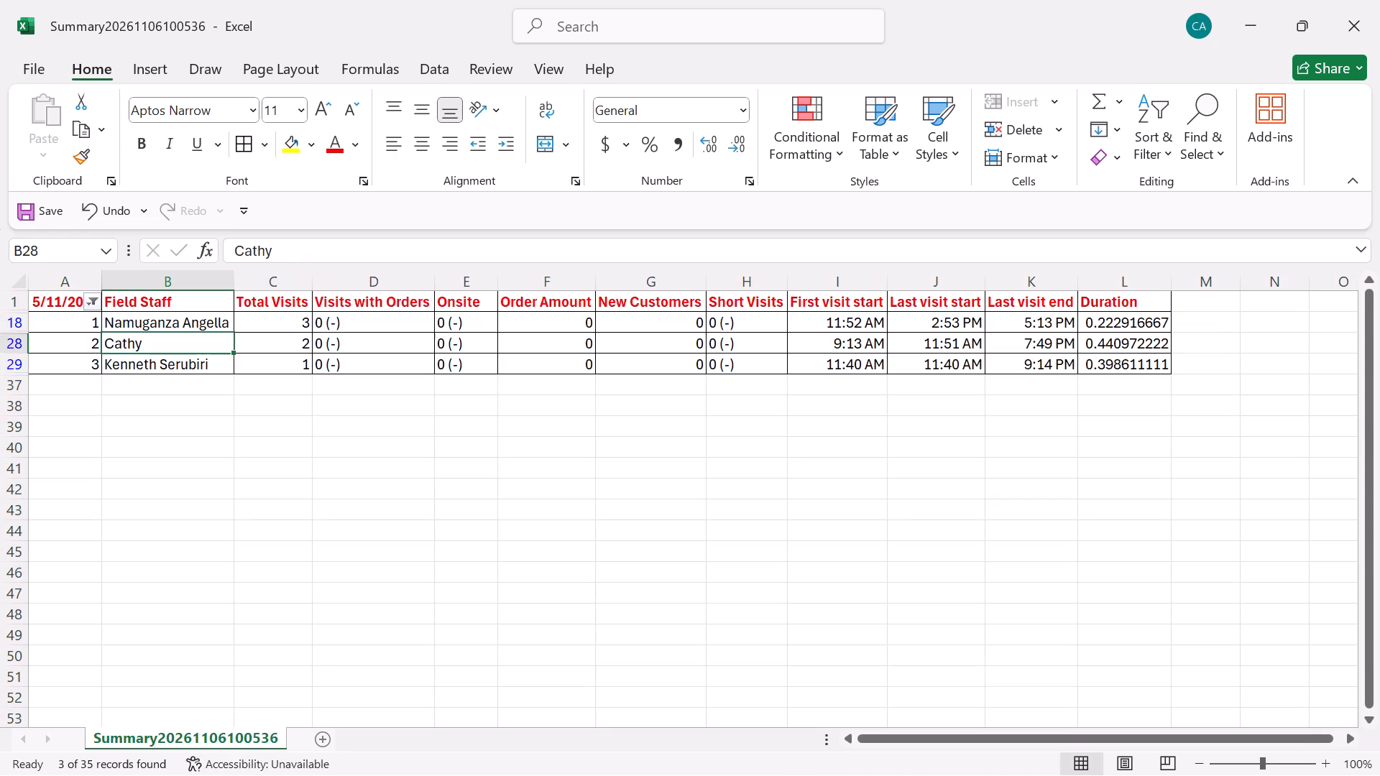
# Format the Duration column, column L, as Time with the 13:30 type.
pyautogui.click(1105, 268)
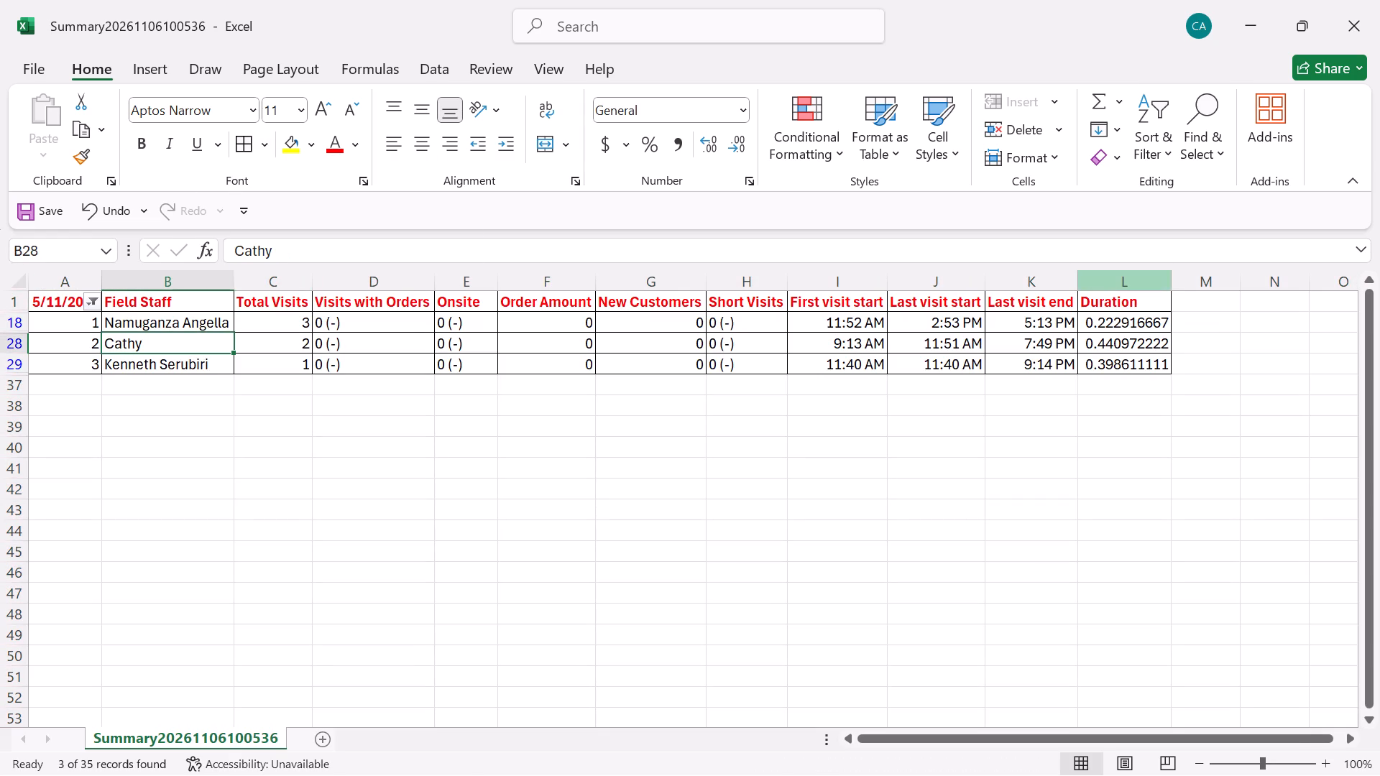
pyautogui.click(1095, 282)
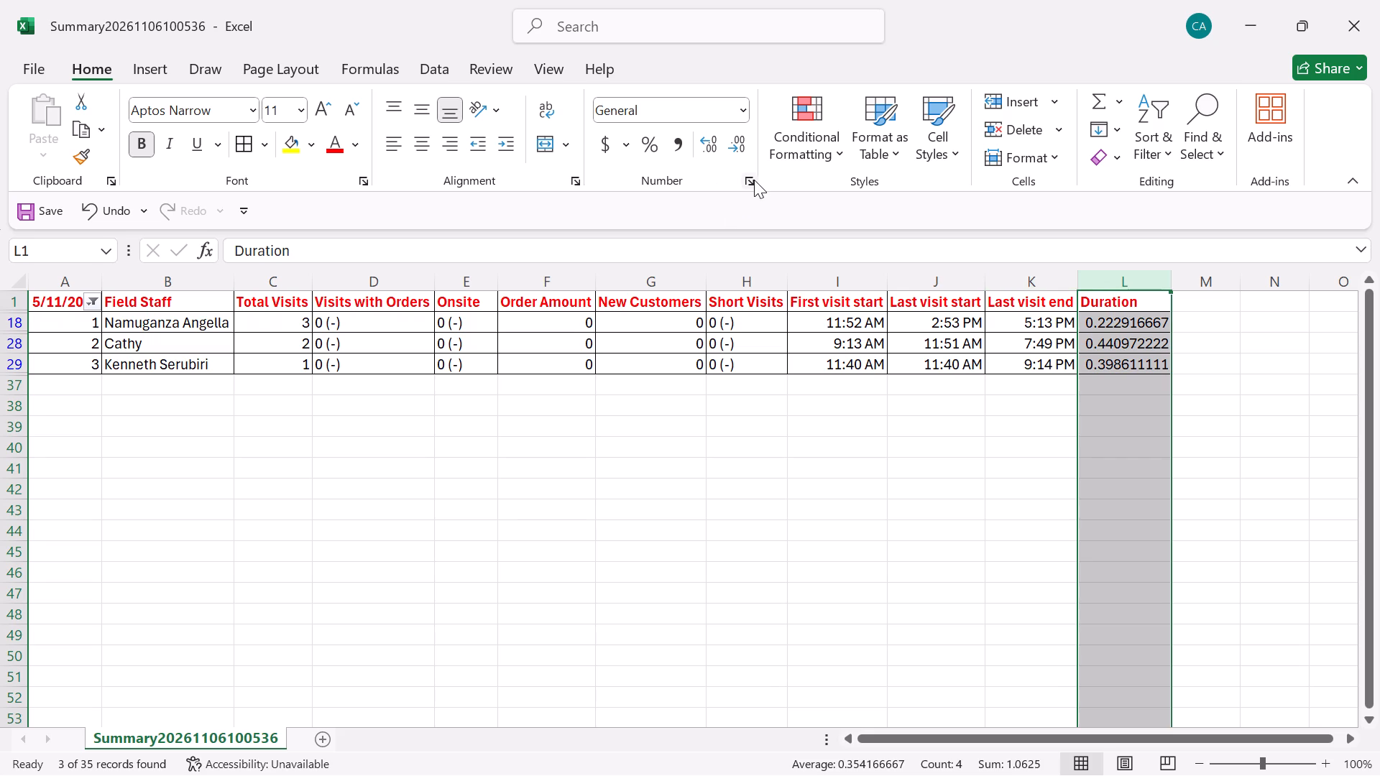
pyautogui.click(754, 180)
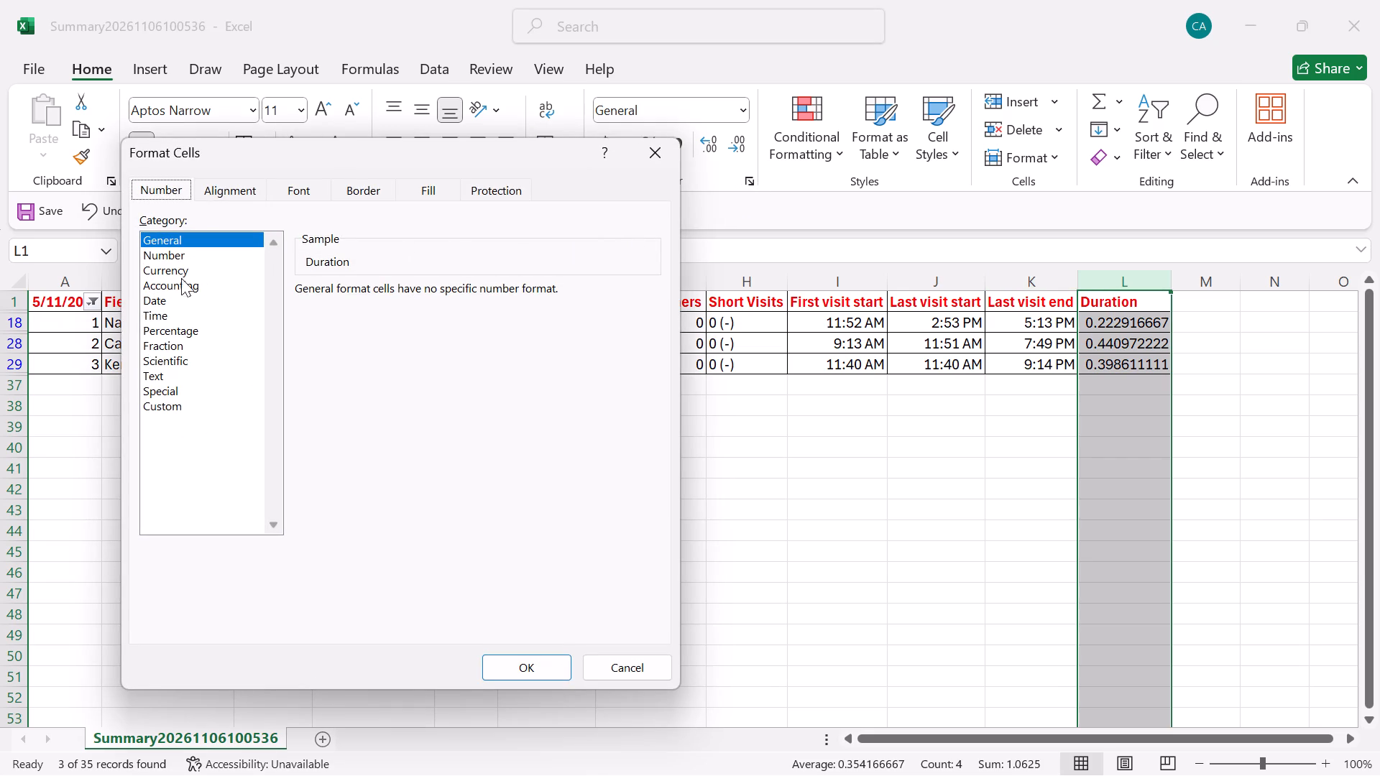
pyautogui.click(166, 312)
pyautogui.click(329, 344)
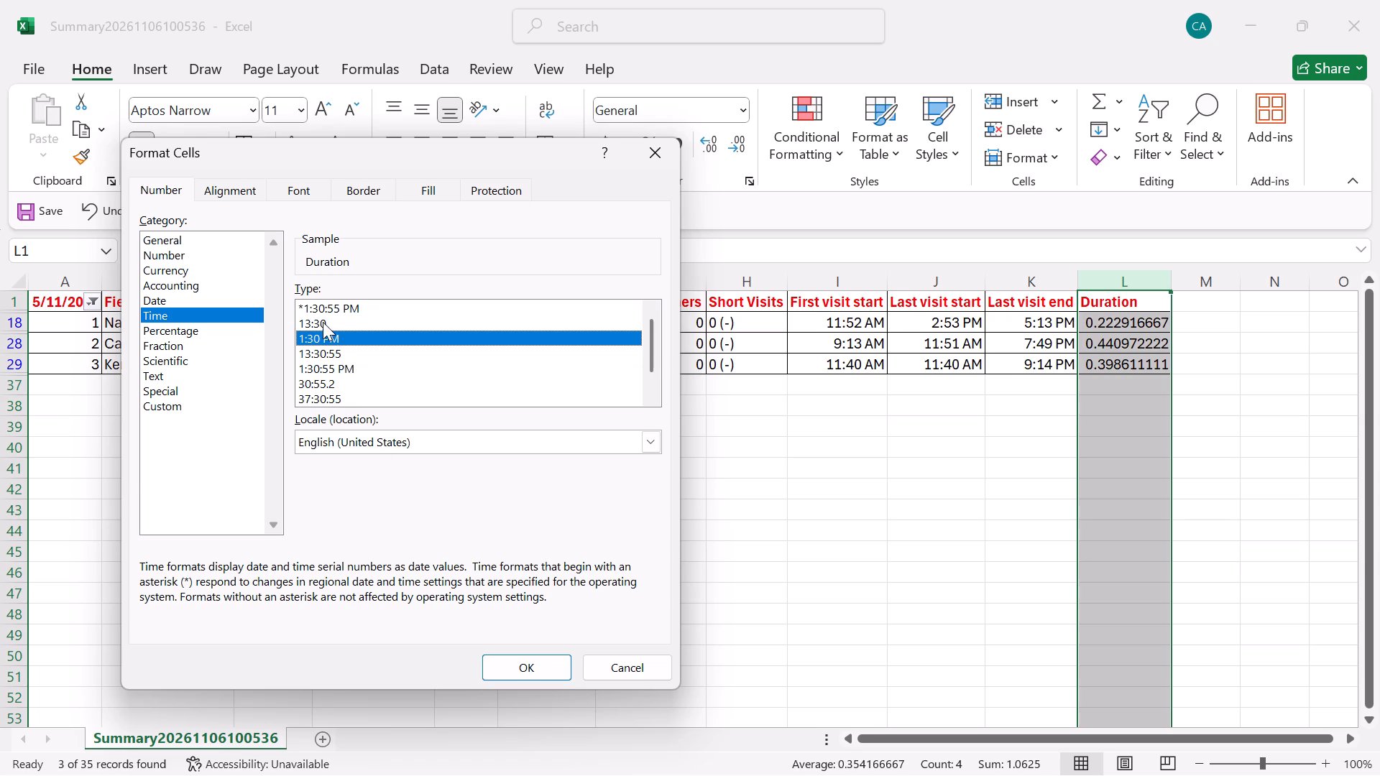
pyautogui.click(323, 322)
pyautogui.click(523, 669)
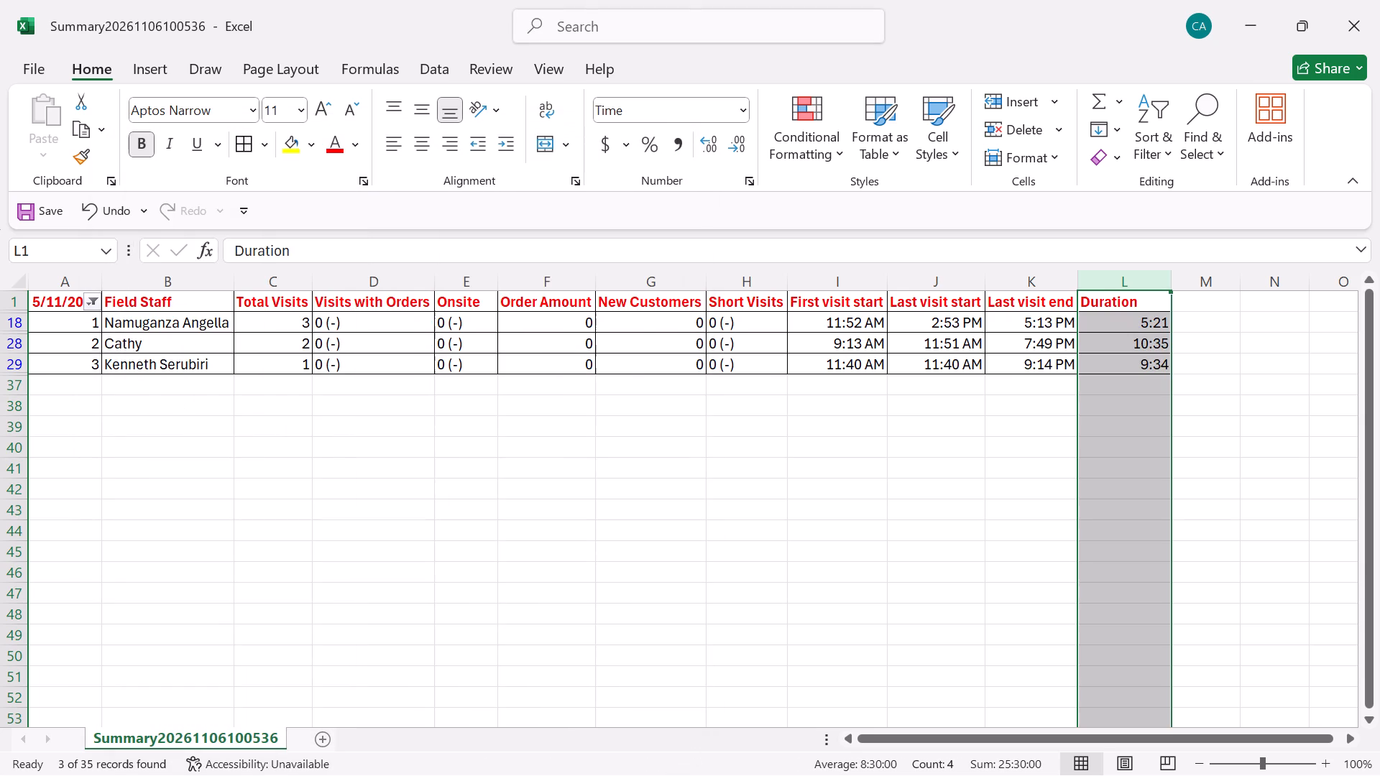
# Cut the entire filtered Uganda Team table, columns A to L including the header row.
pyautogui.click(159, 354)
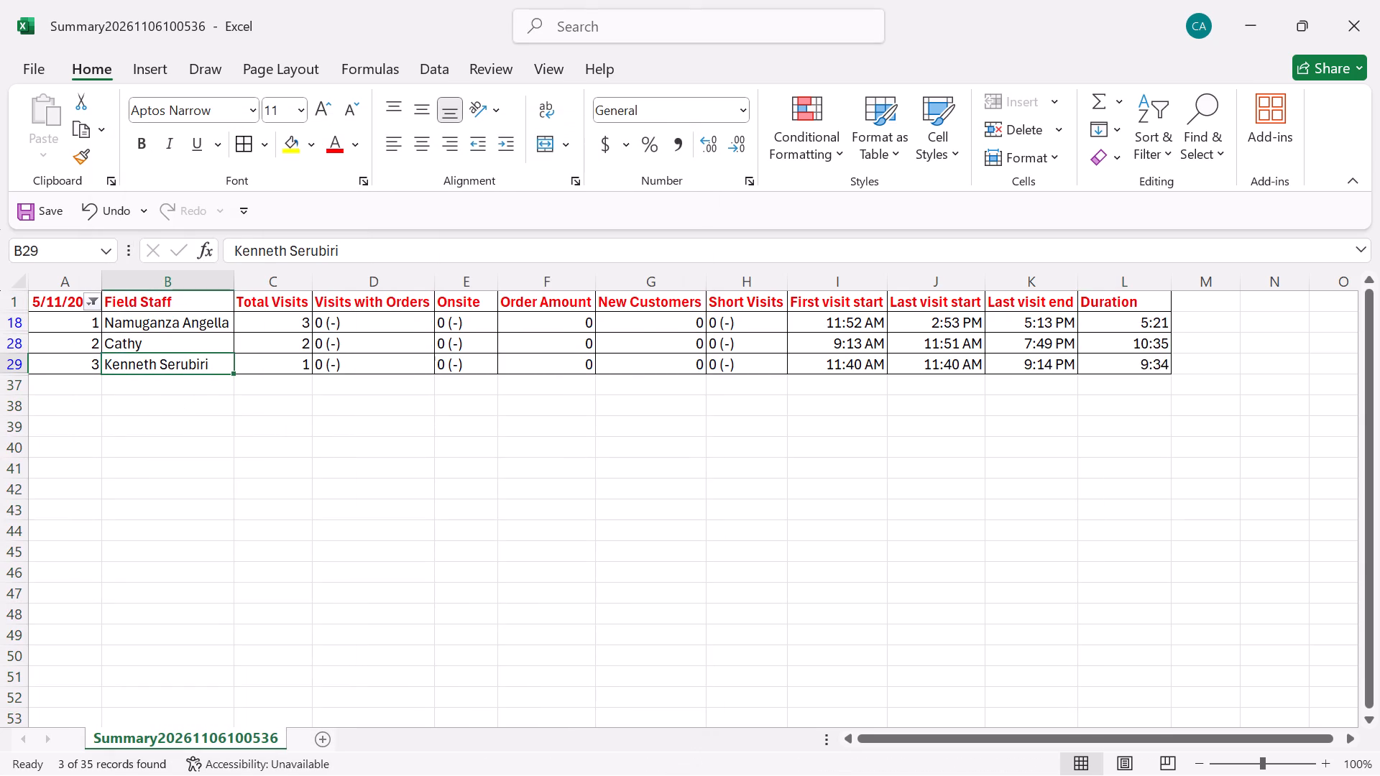
pyautogui.hotkey('ctrl', 'a')
pyautogui.hotkey('ctrl', 'x')
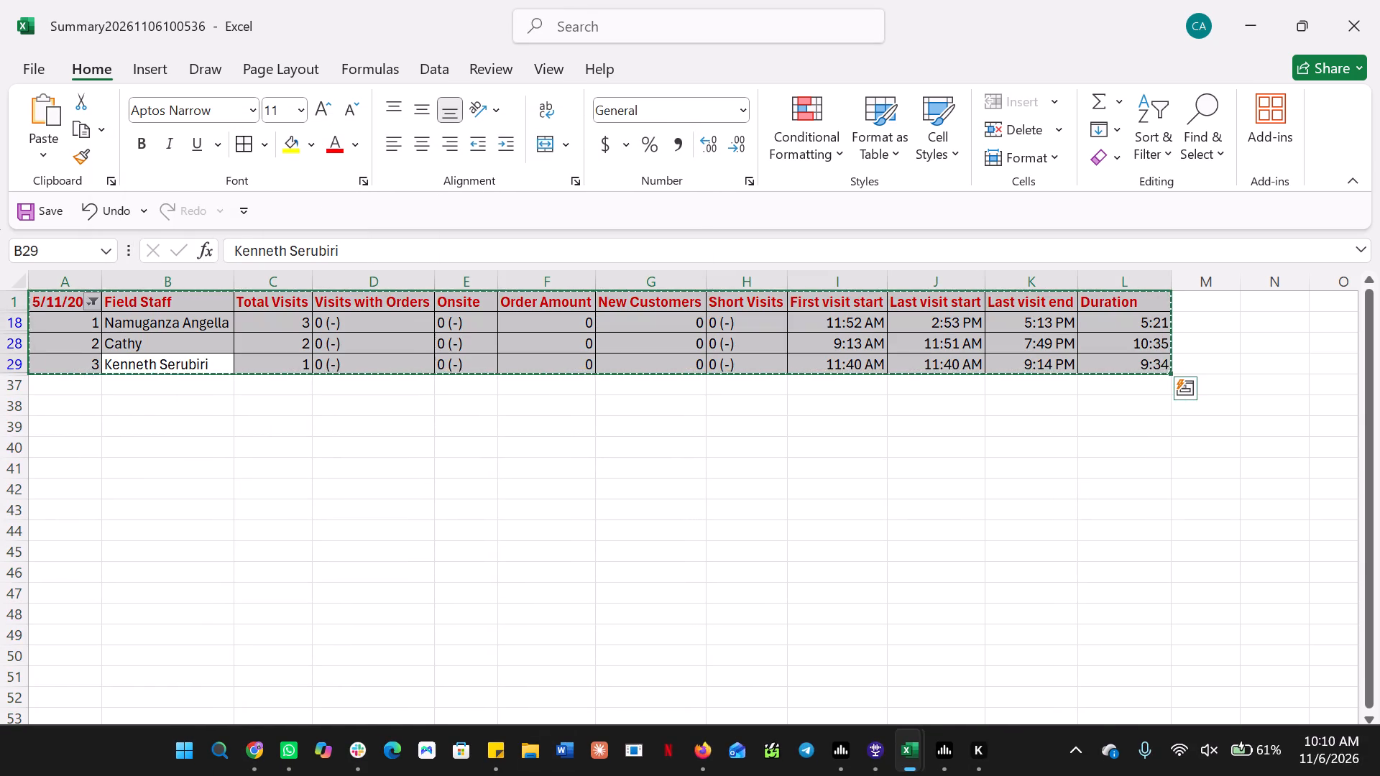
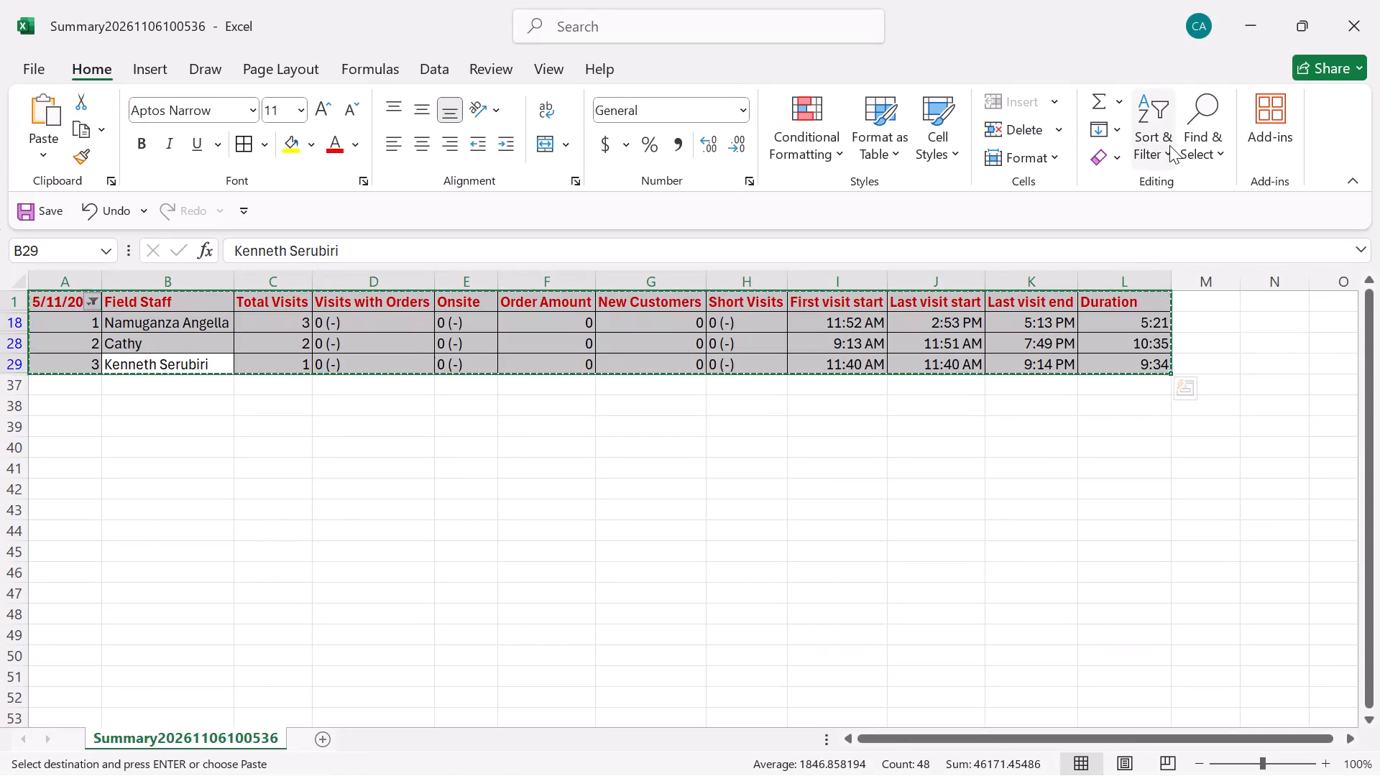
# Delete the filtered Uganda Team rows below the header, rows 18, 28 and 29, as entire sheet rows.
pyautogui.click(1169, 145)
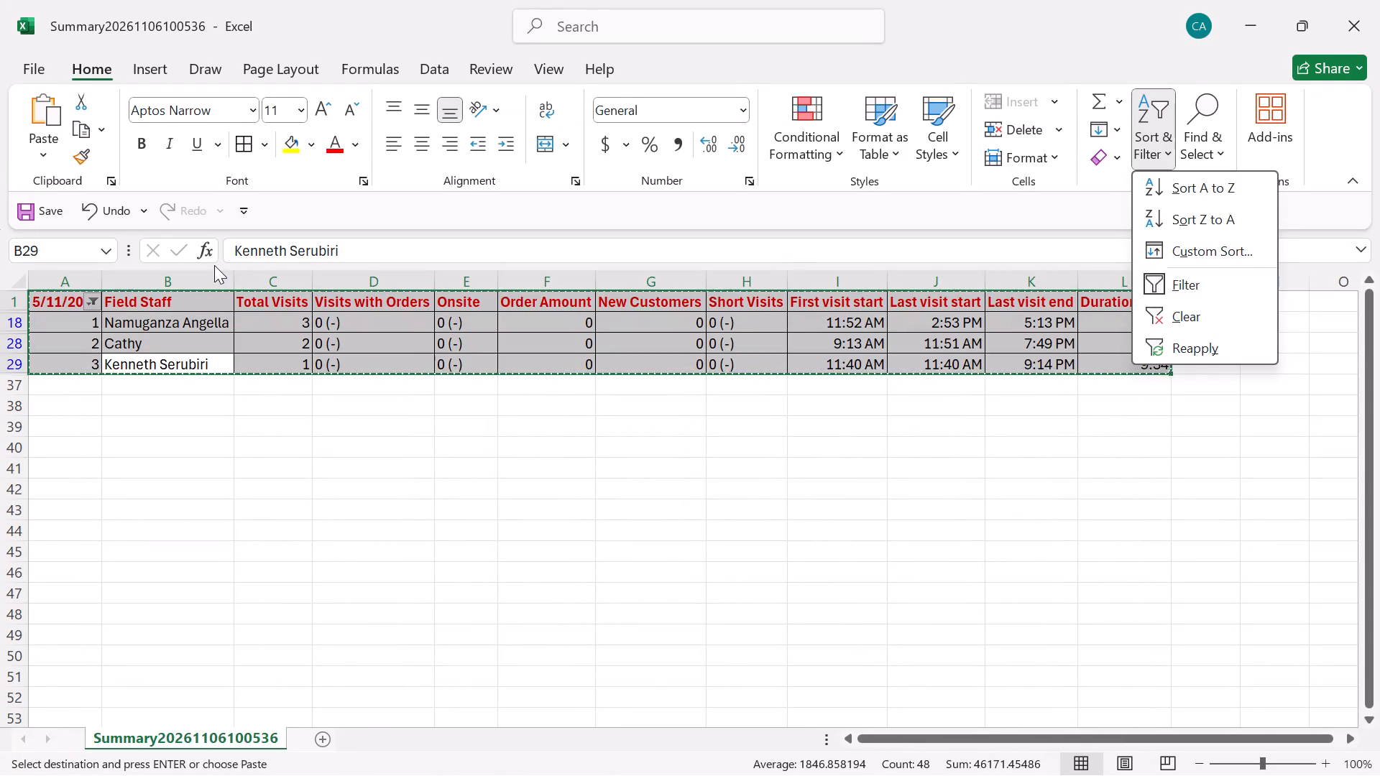
pyautogui.click(88, 317)
pyautogui.moveTo(72, 317); pyautogui.dragTo(855, 379)
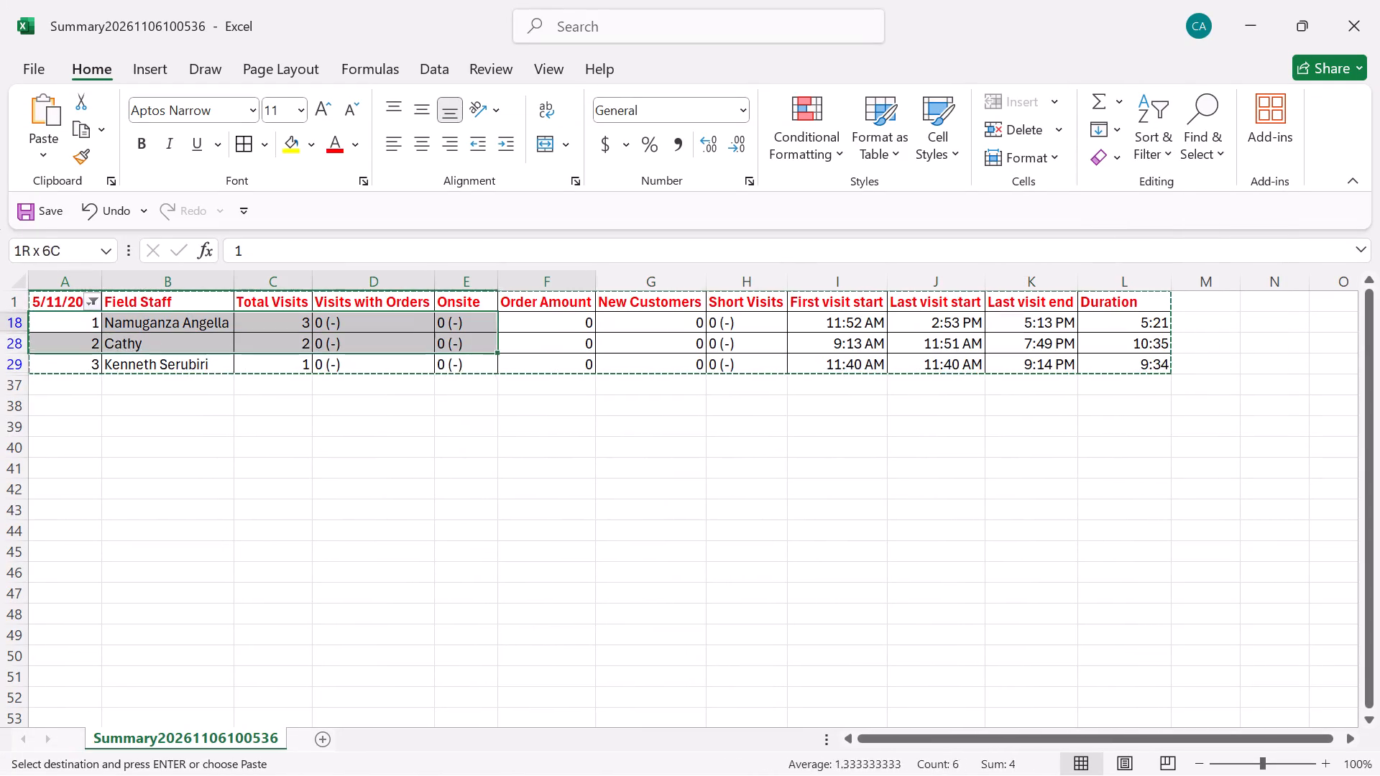
pyautogui.moveTo(855, 379); pyautogui.dragTo(1138, 374)
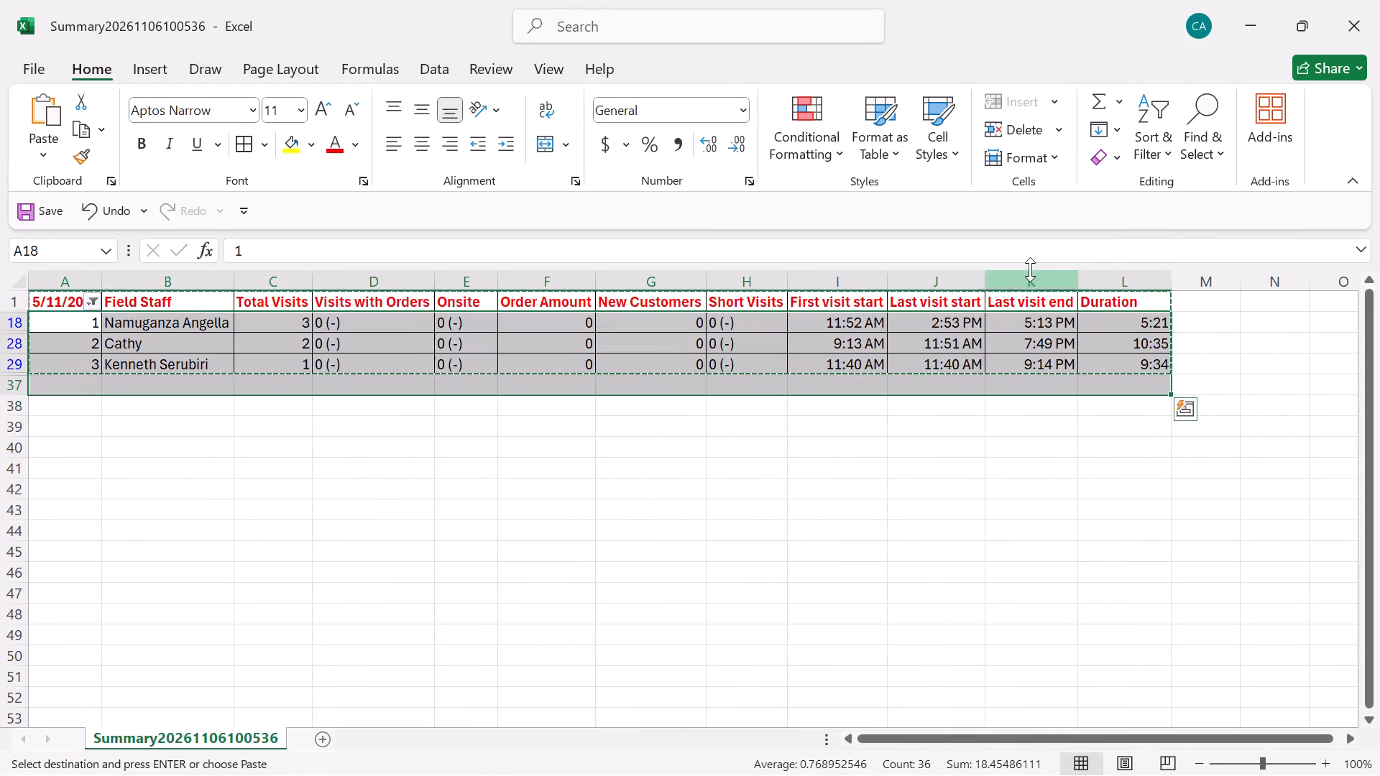
pyautogui.click(1007, 138)
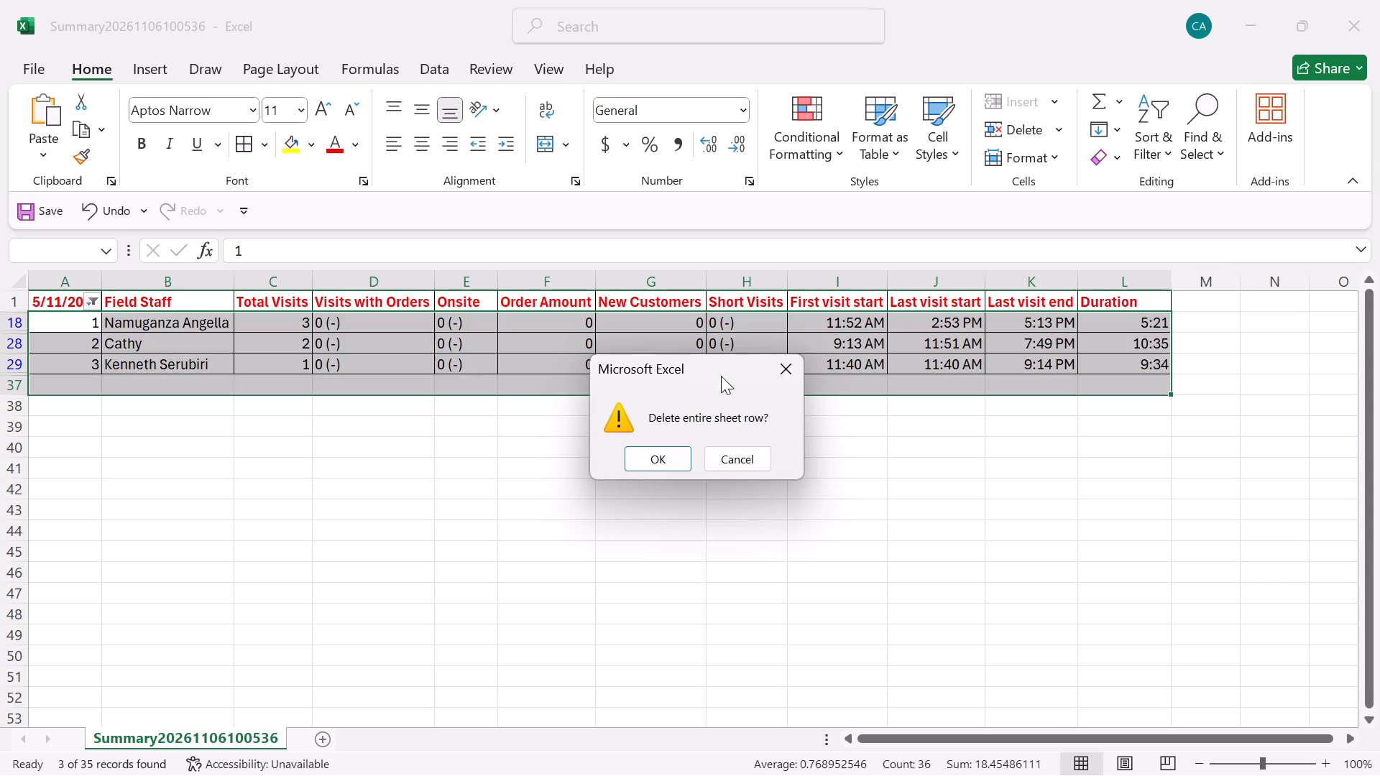
pyautogui.click(638, 468)
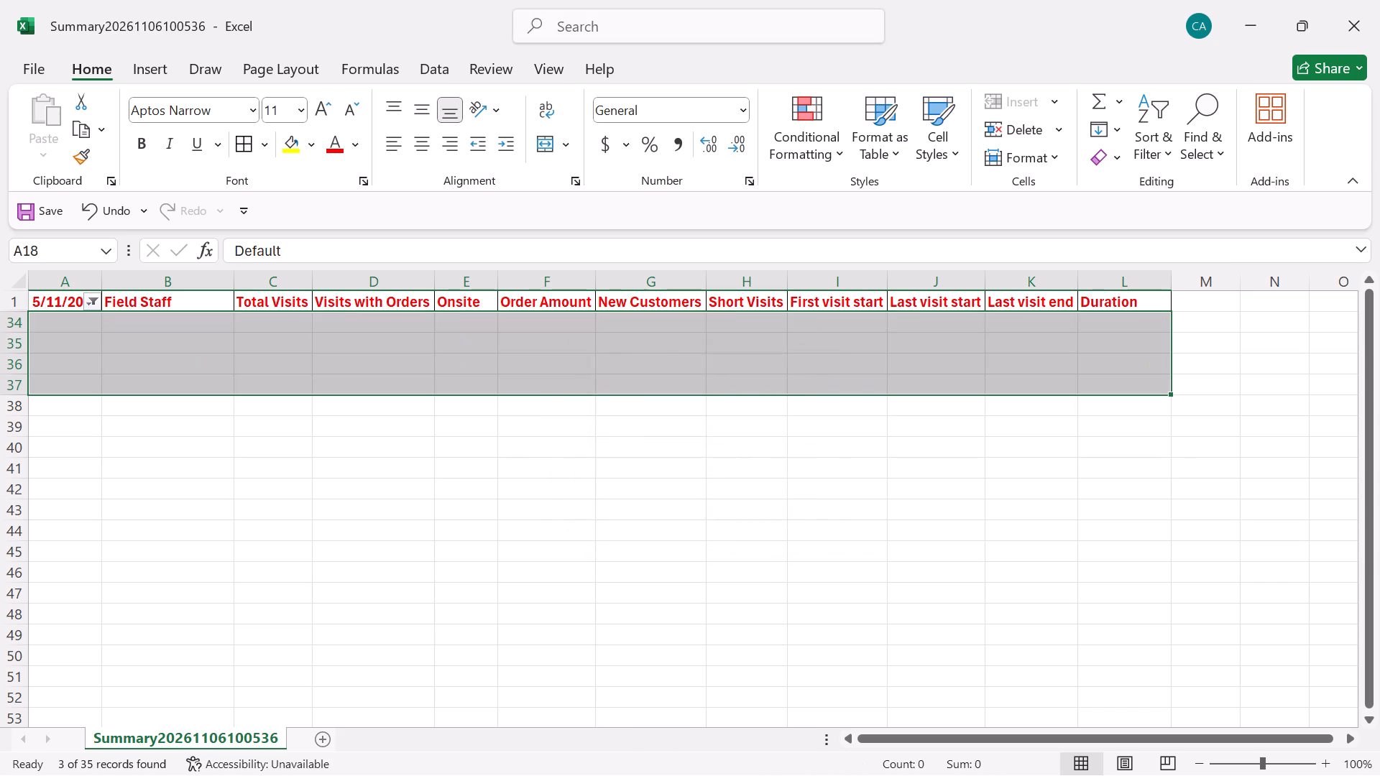
# Clear the filter on column A so all remaining field staff rows are shown.
pyautogui.click(1149, 138)
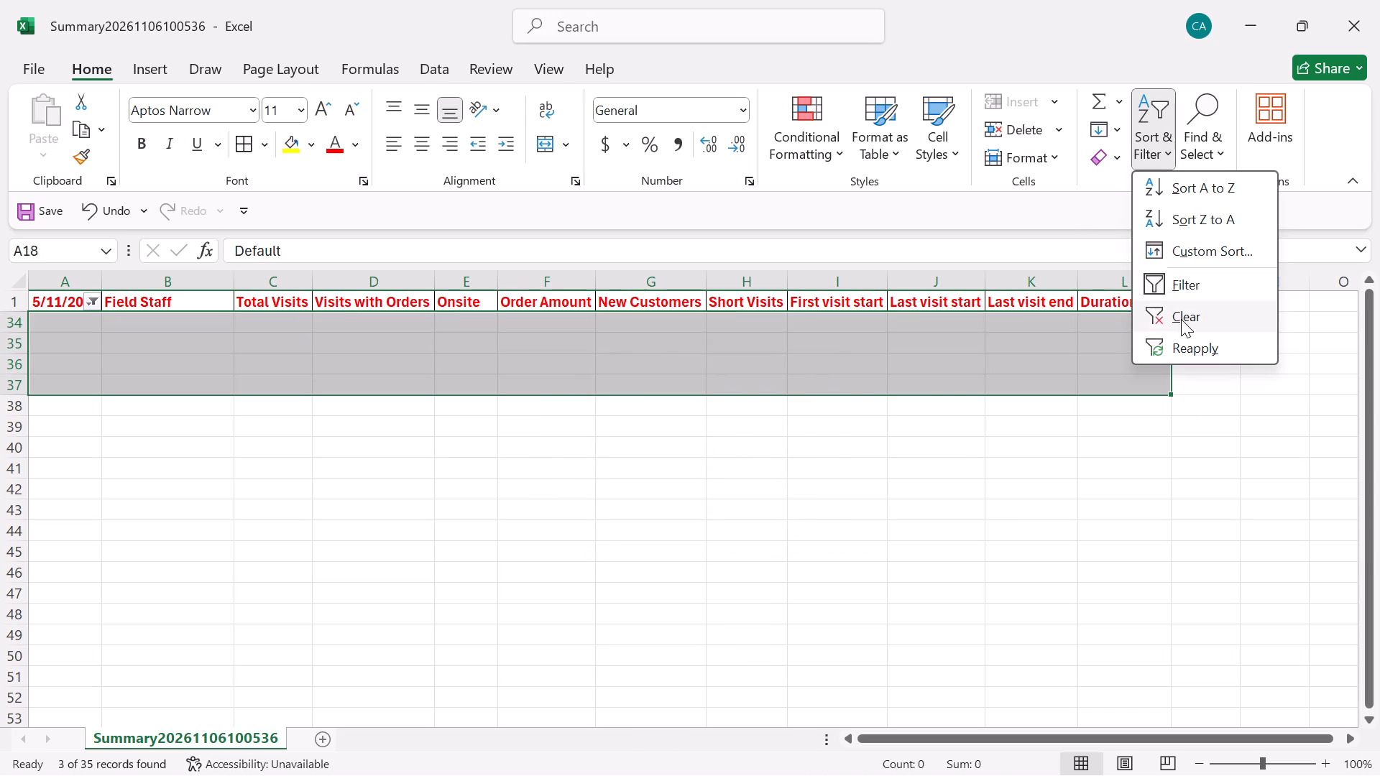
pyautogui.click(1181, 319)
pyautogui.click(675, 496)
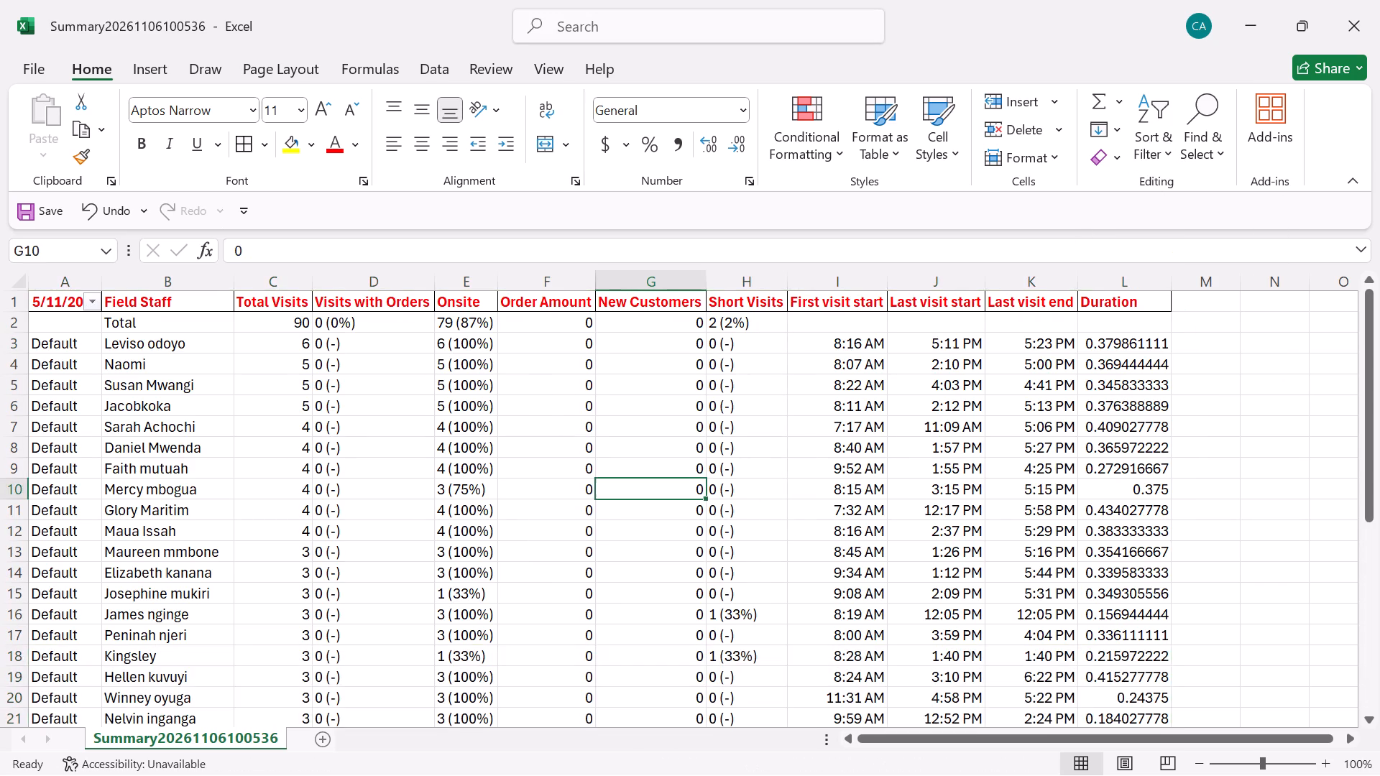
# Delete the last staff entry at the bottom of the table, row 33.
pyautogui.scroll(-2, 675, 496)
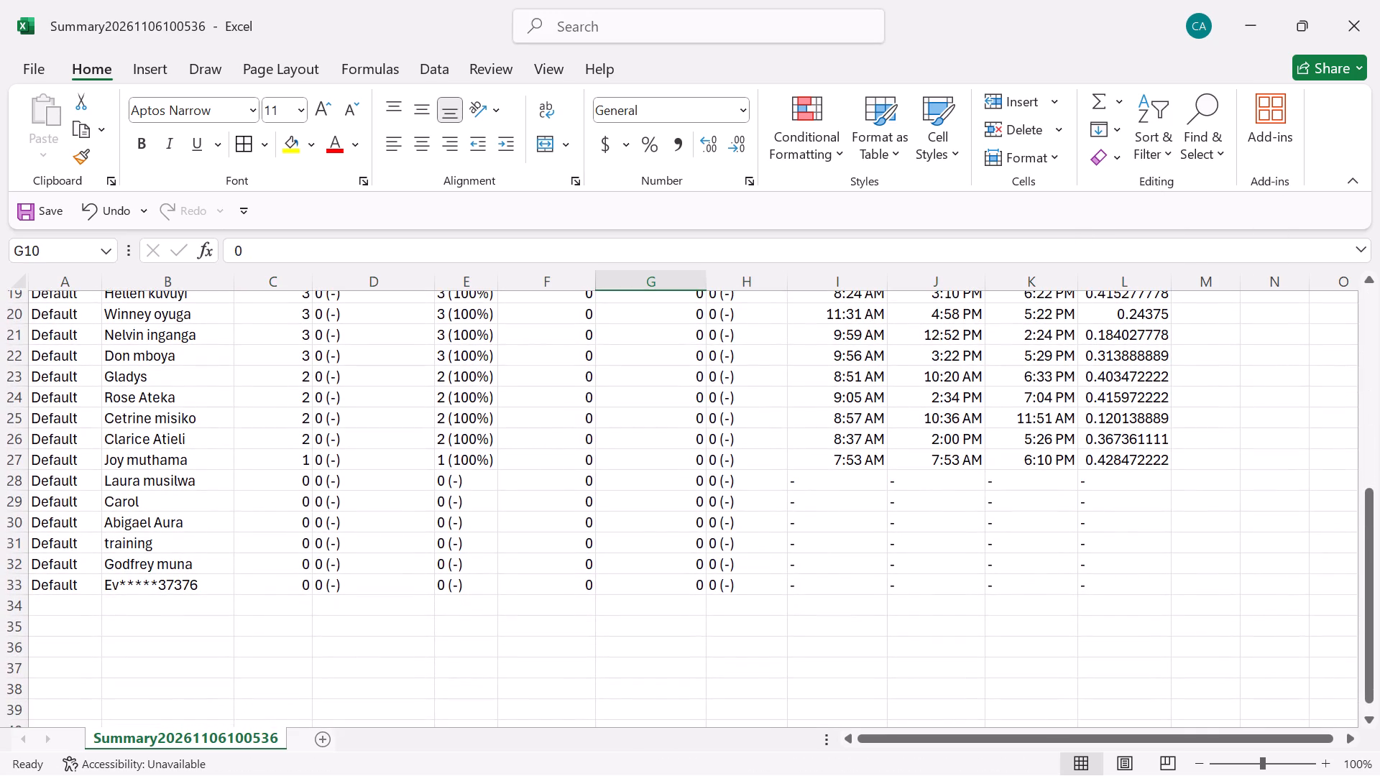
pyautogui.click(7, 586)
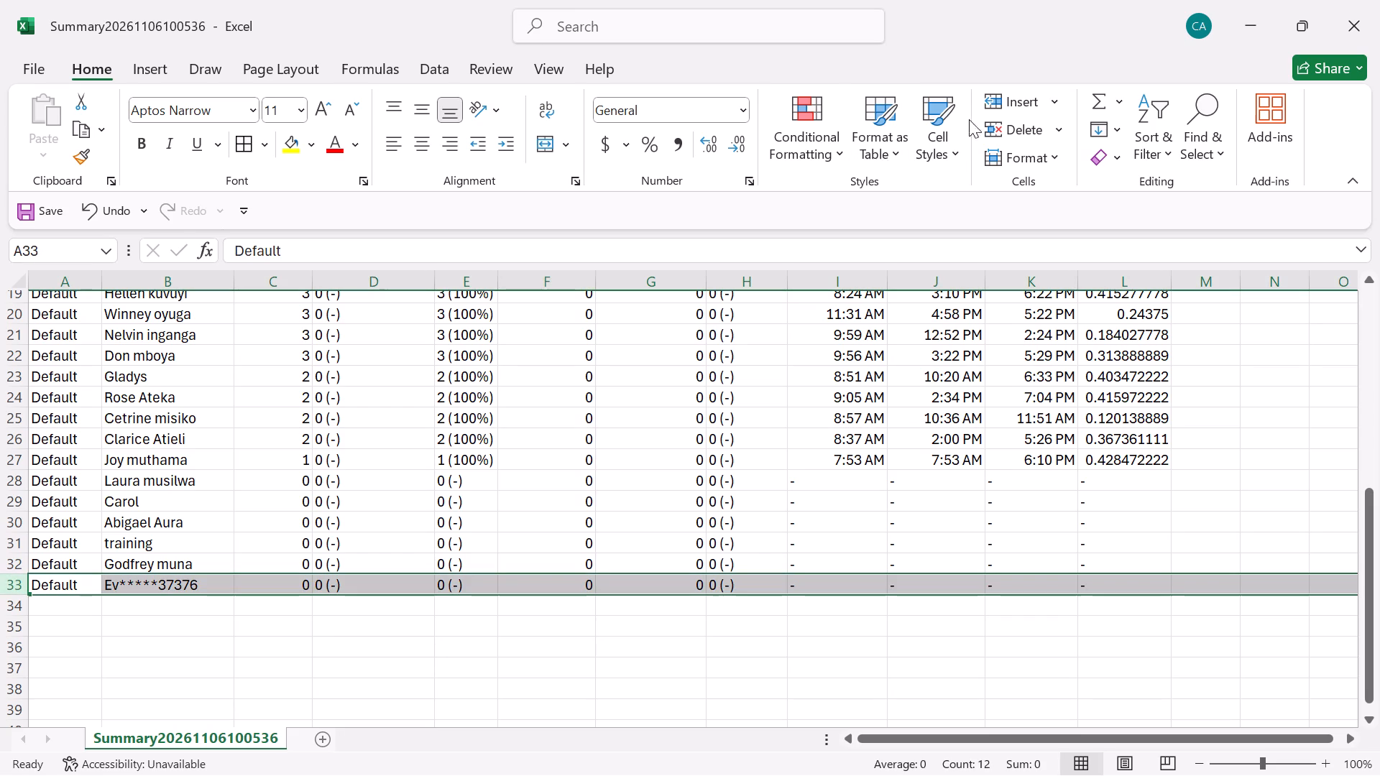
pyautogui.click(1036, 129)
# Format the Duration column, column L, as Time with the 13:30 type for the remaining staff.
pyautogui.scroll(4, 916, 344)
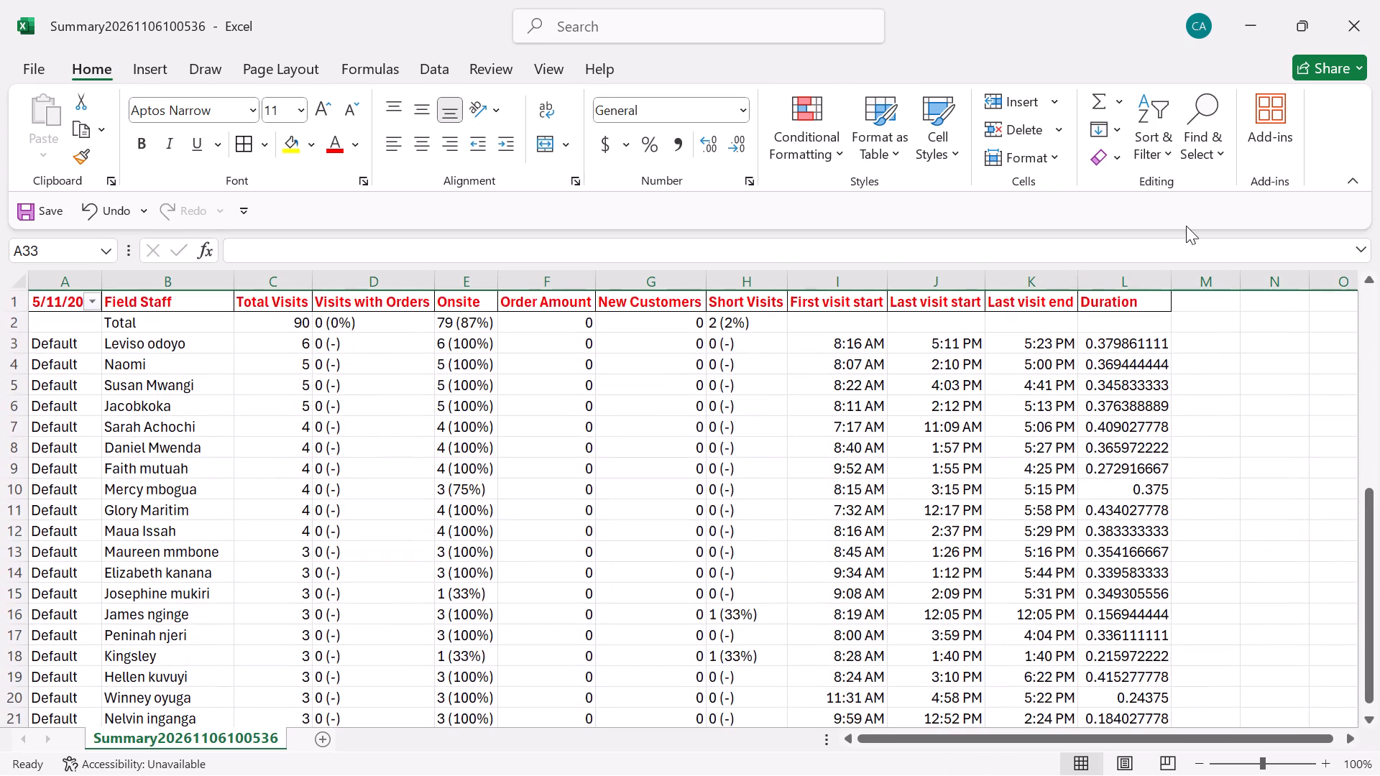
pyautogui.click(1124, 276)
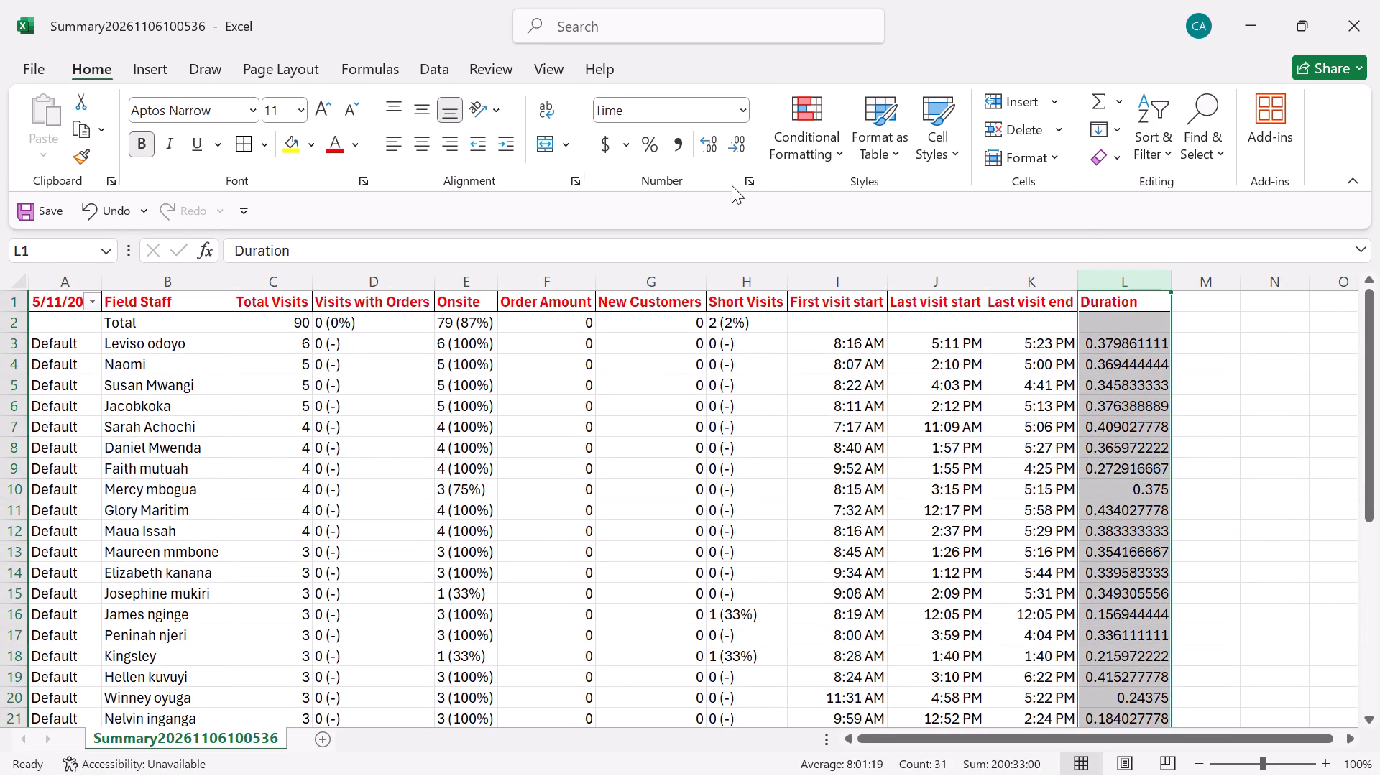
pyautogui.click(753, 183)
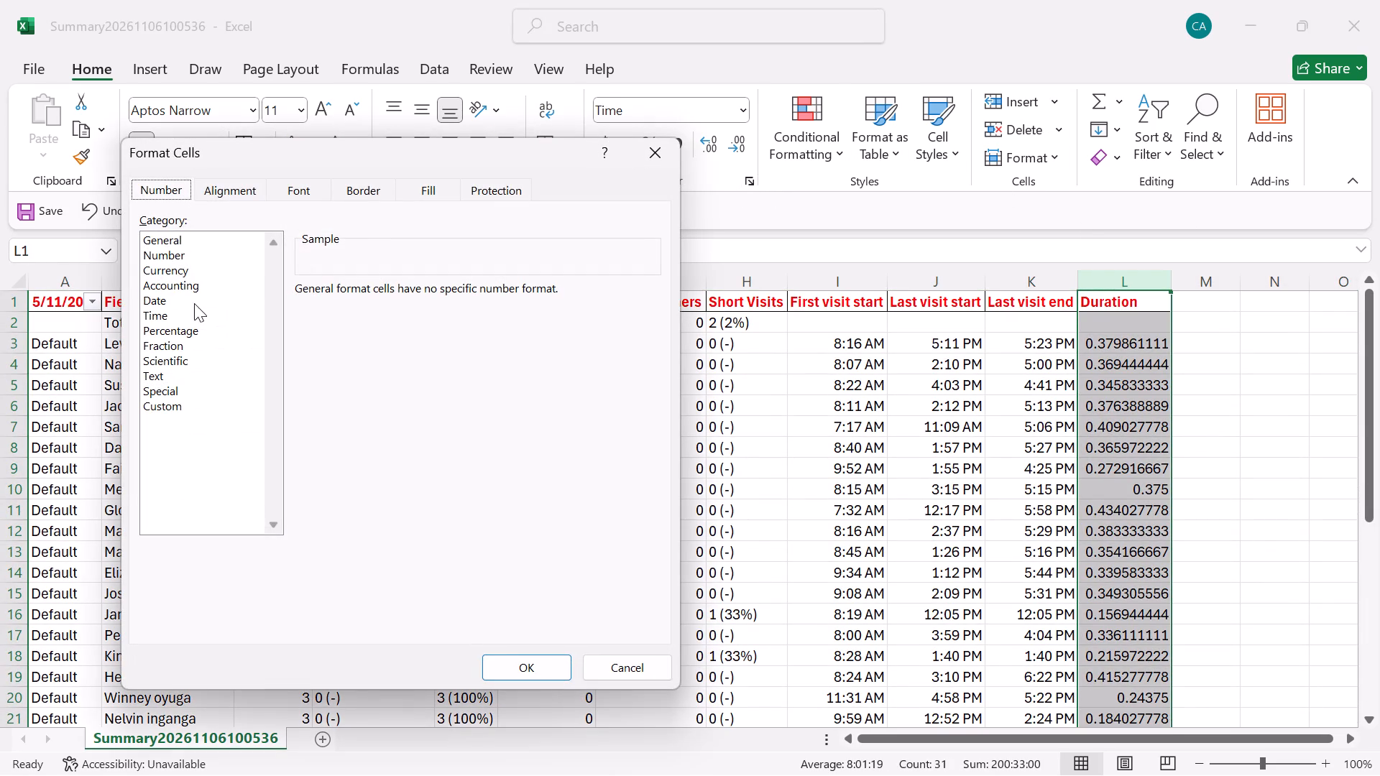
pyautogui.moveTo(165, 317); pyautogui.dragTo(202, 318)
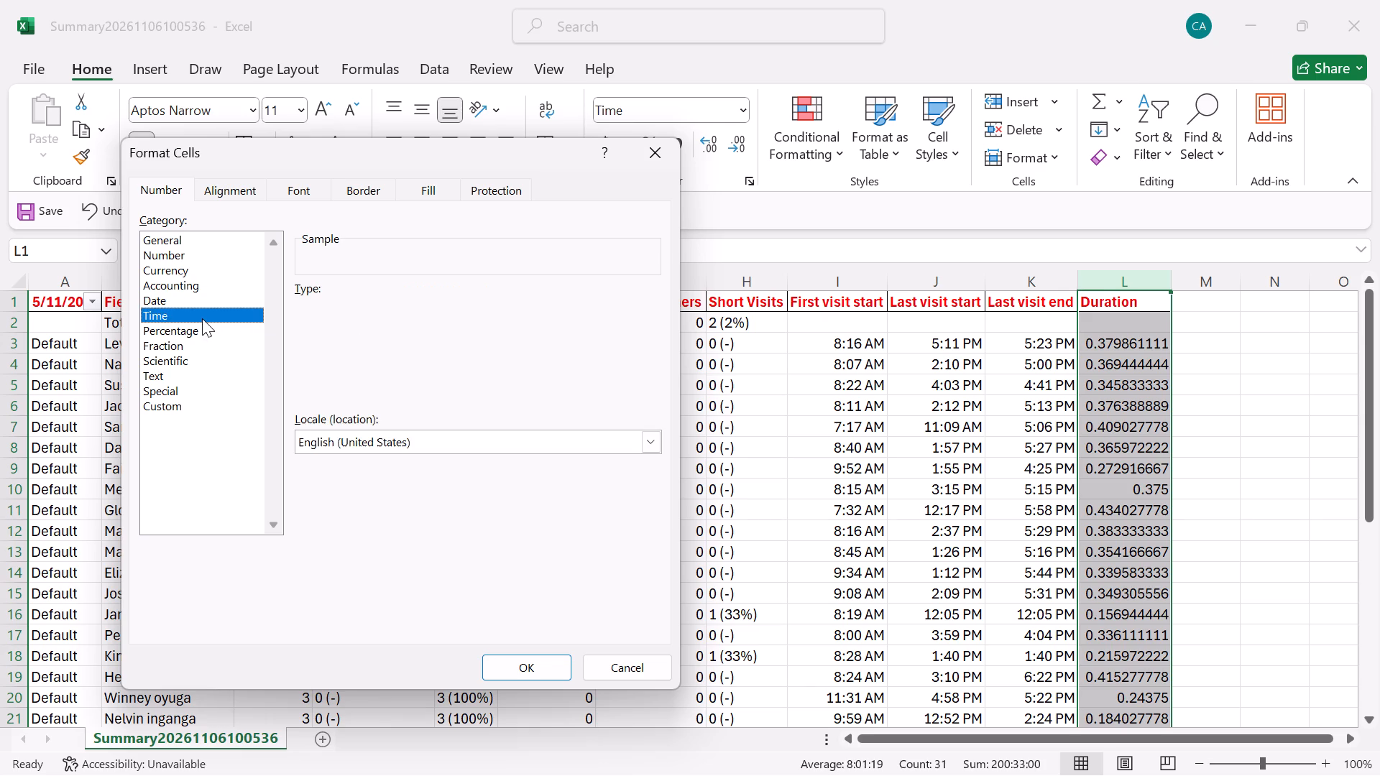
pyautogui.click(202, 318)
pyautogui.click(316, 322)
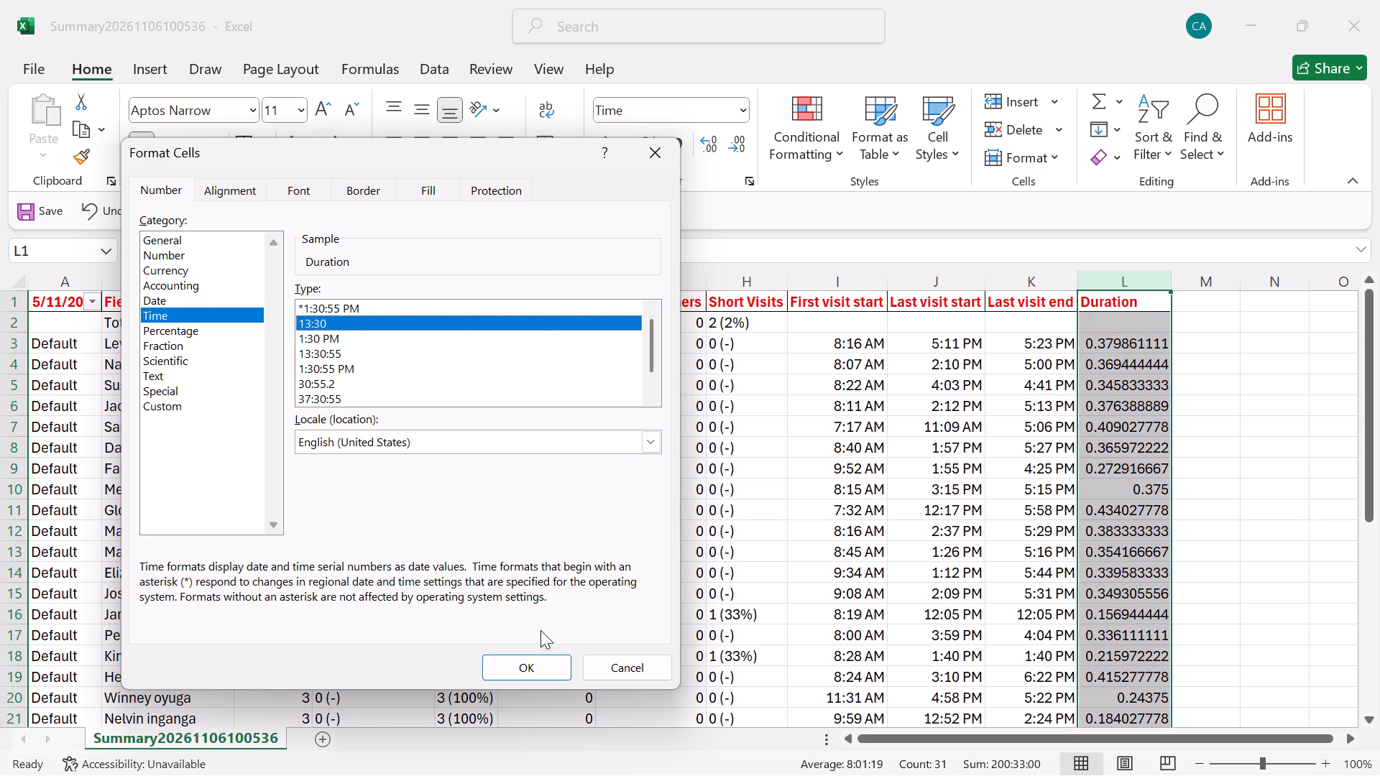
pyautogui.click(536, 660)
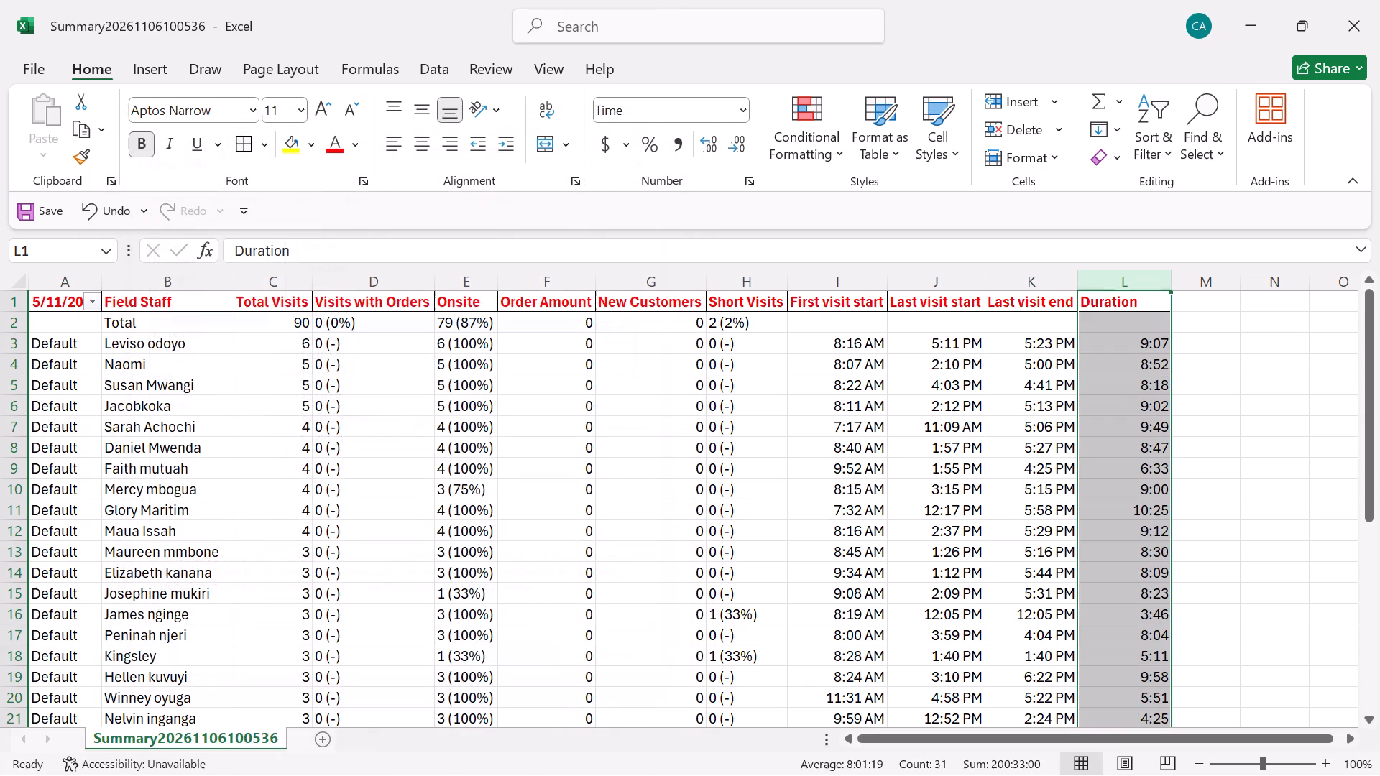
# Apply all borders to the entire remaining staff table, columns A to L including the header row.
pyautogui.click(289, 657)
pyautogui.hotkey('ctrl', 'a')
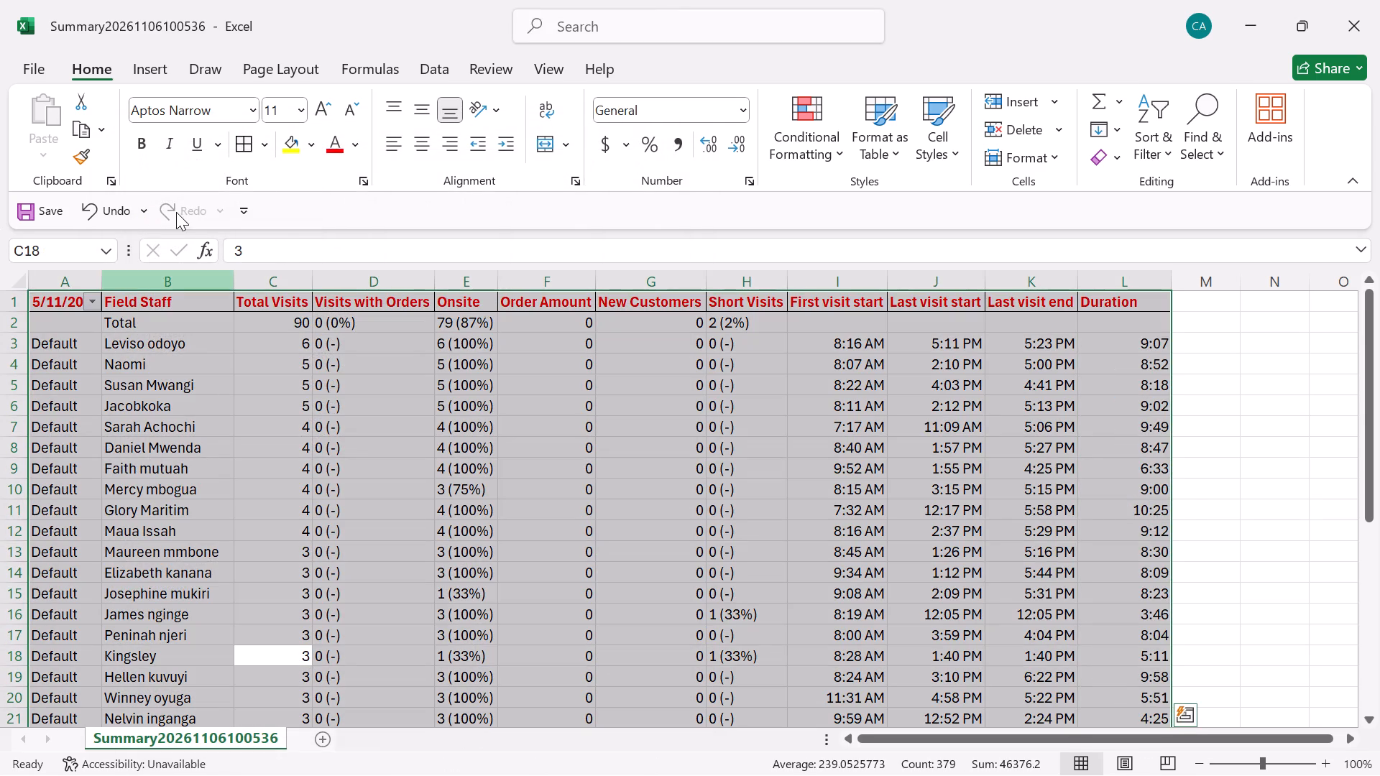
pyautogui.click(238, 129)
pyautogui.click(239, 141)
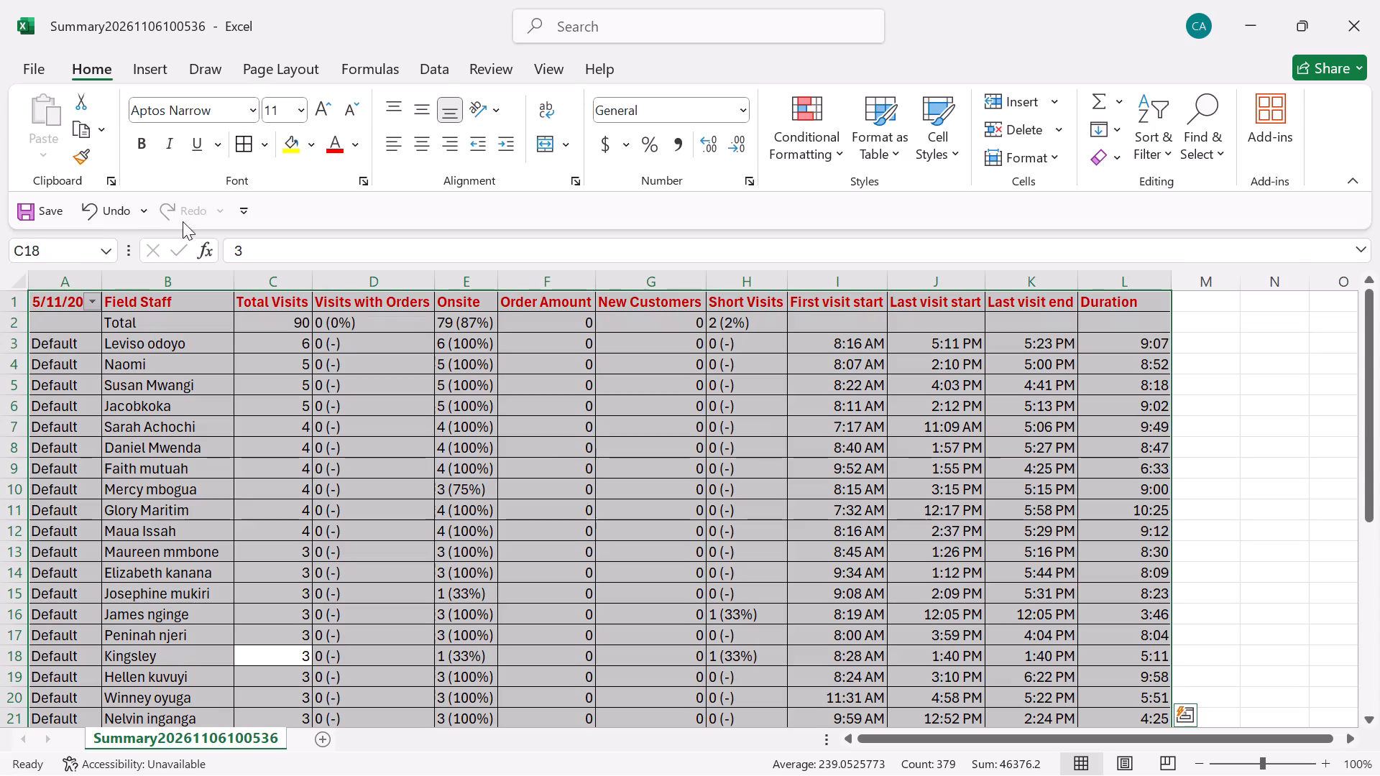
# Make the Total row, row 2, bold with red font.
pyautogui.click(14, 319)
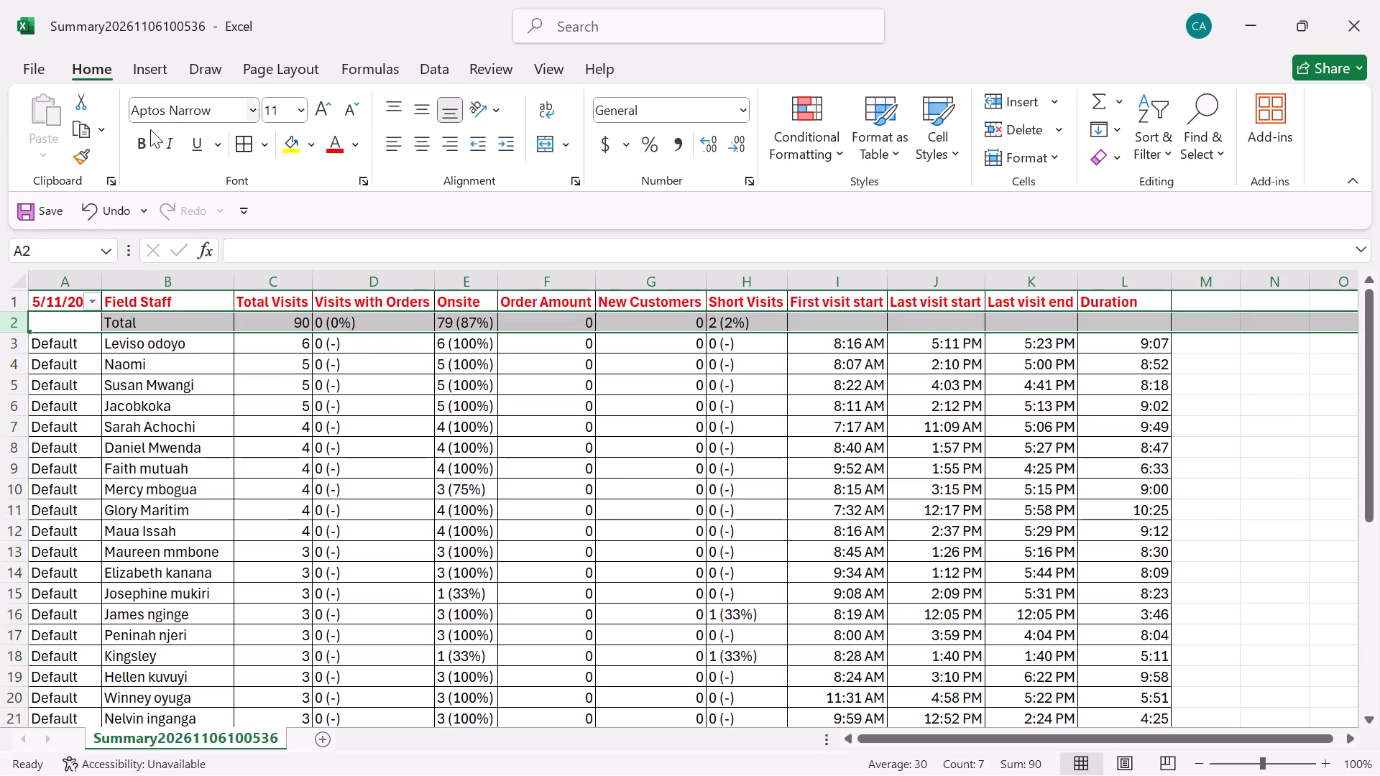
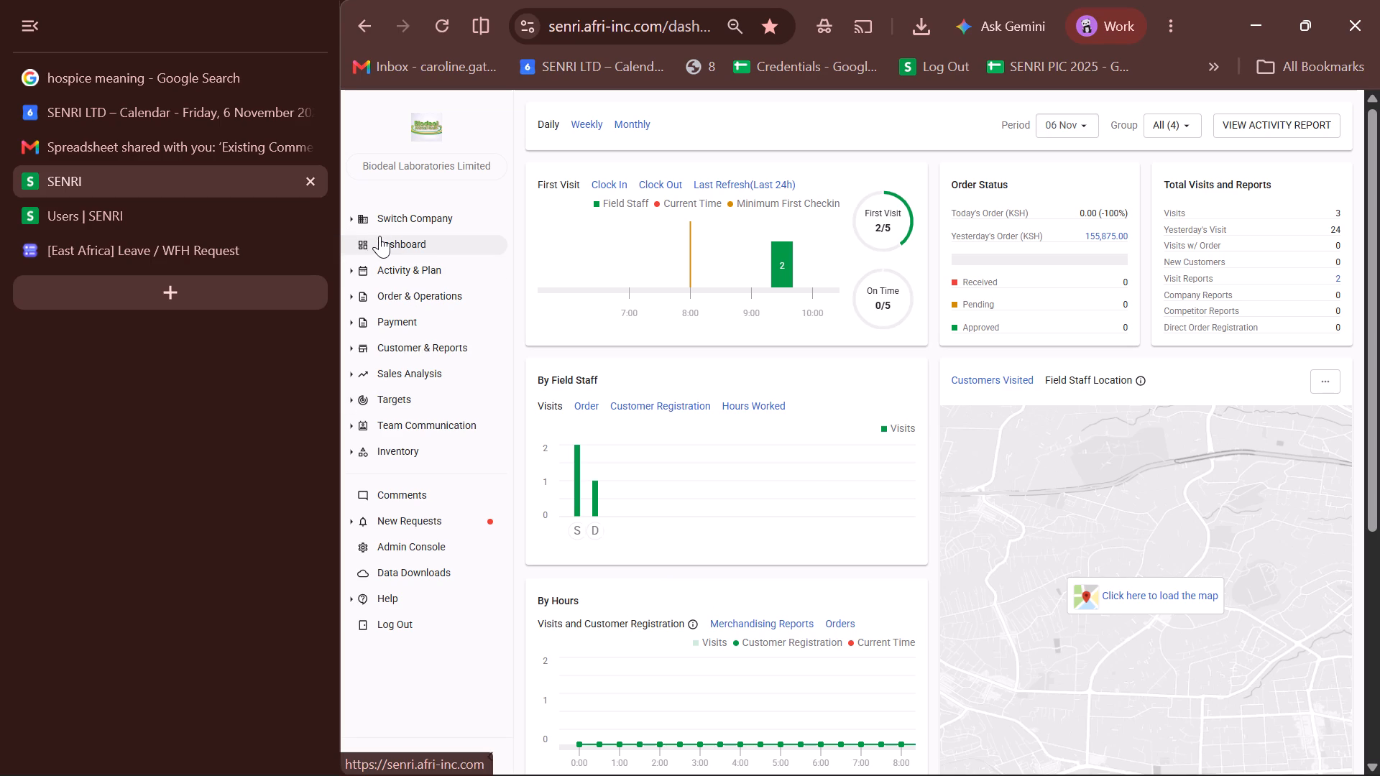
# Open the Biodeal Laboratories Activity Report and search its summary for the period 05 Nov - 05 Nov.
pyautogui.click(386, 264)
pyautogui.click(386, 286)
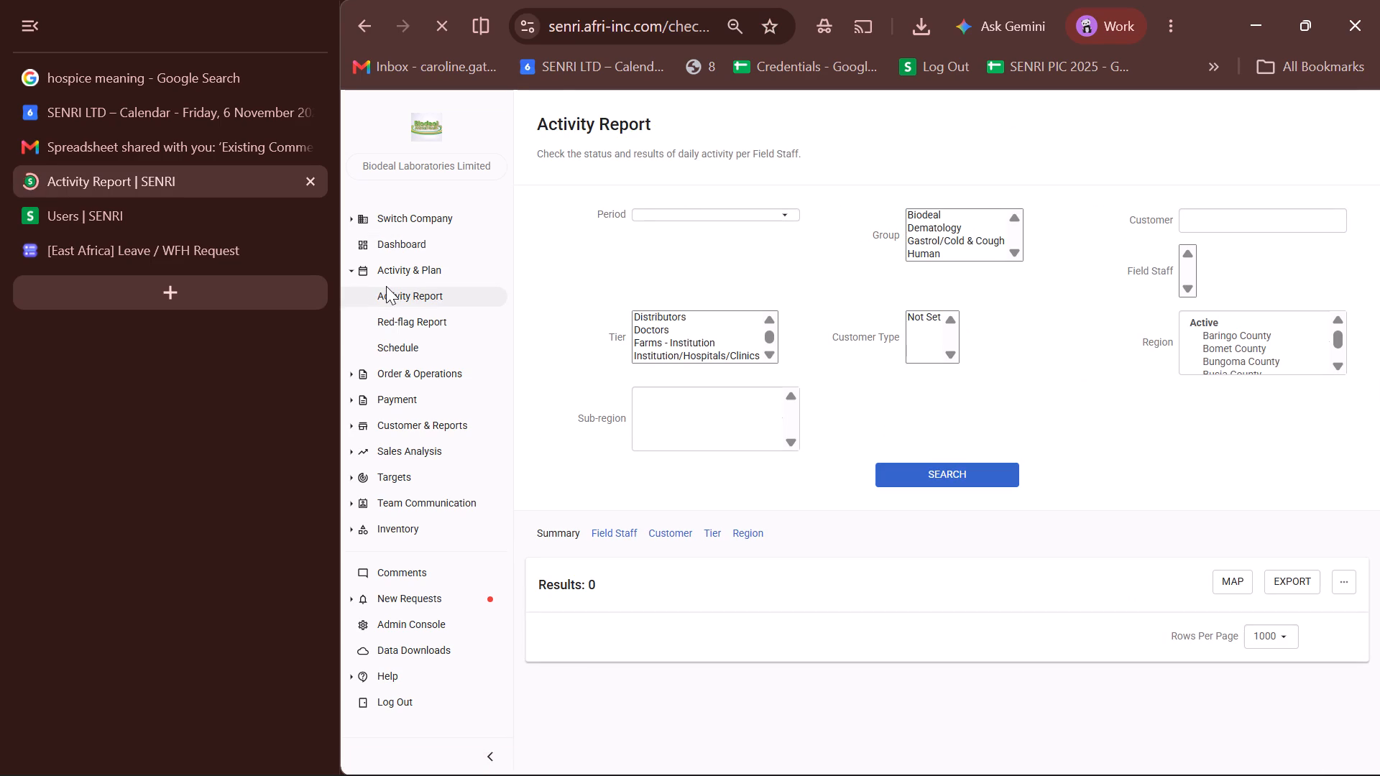
pyautogui.click(724, 206)
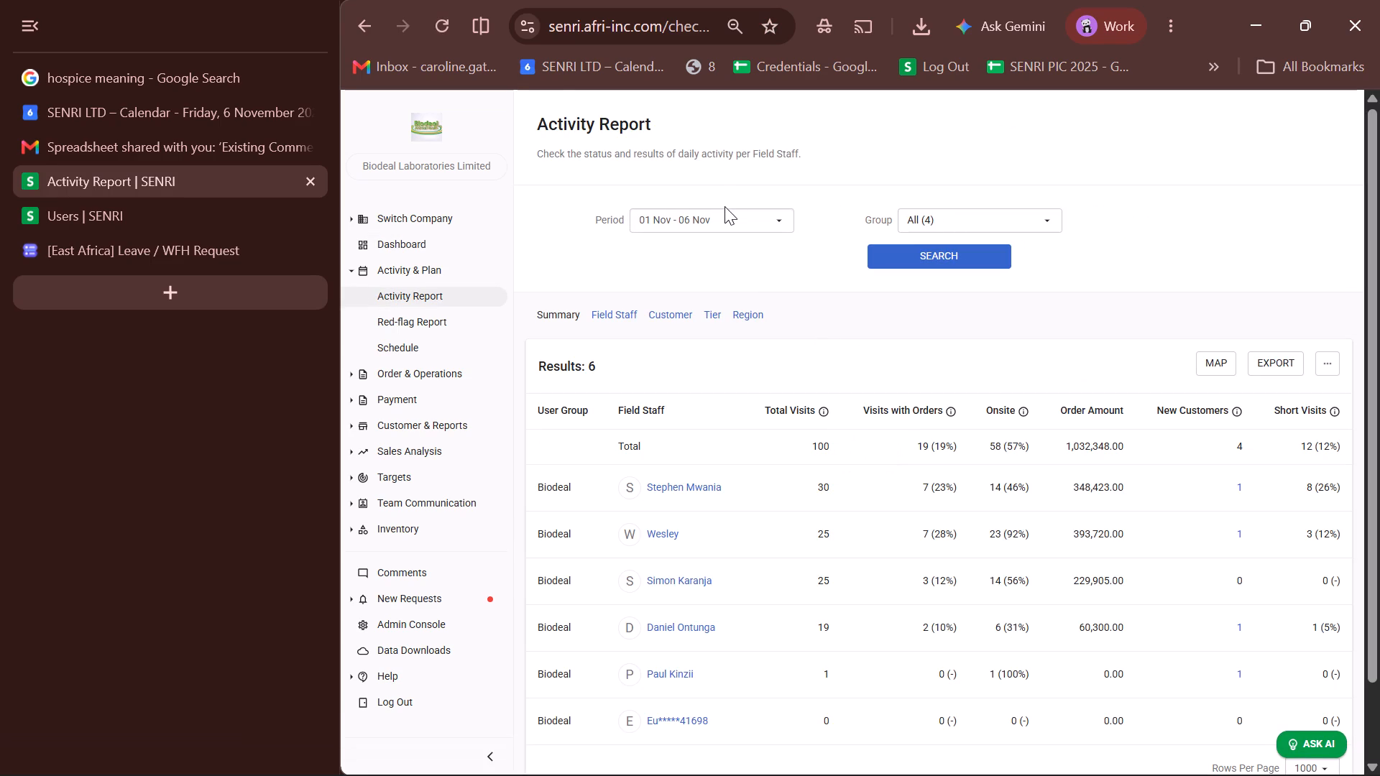
pyautogui.click(717, 213)
pyautogui.click(689, 269)
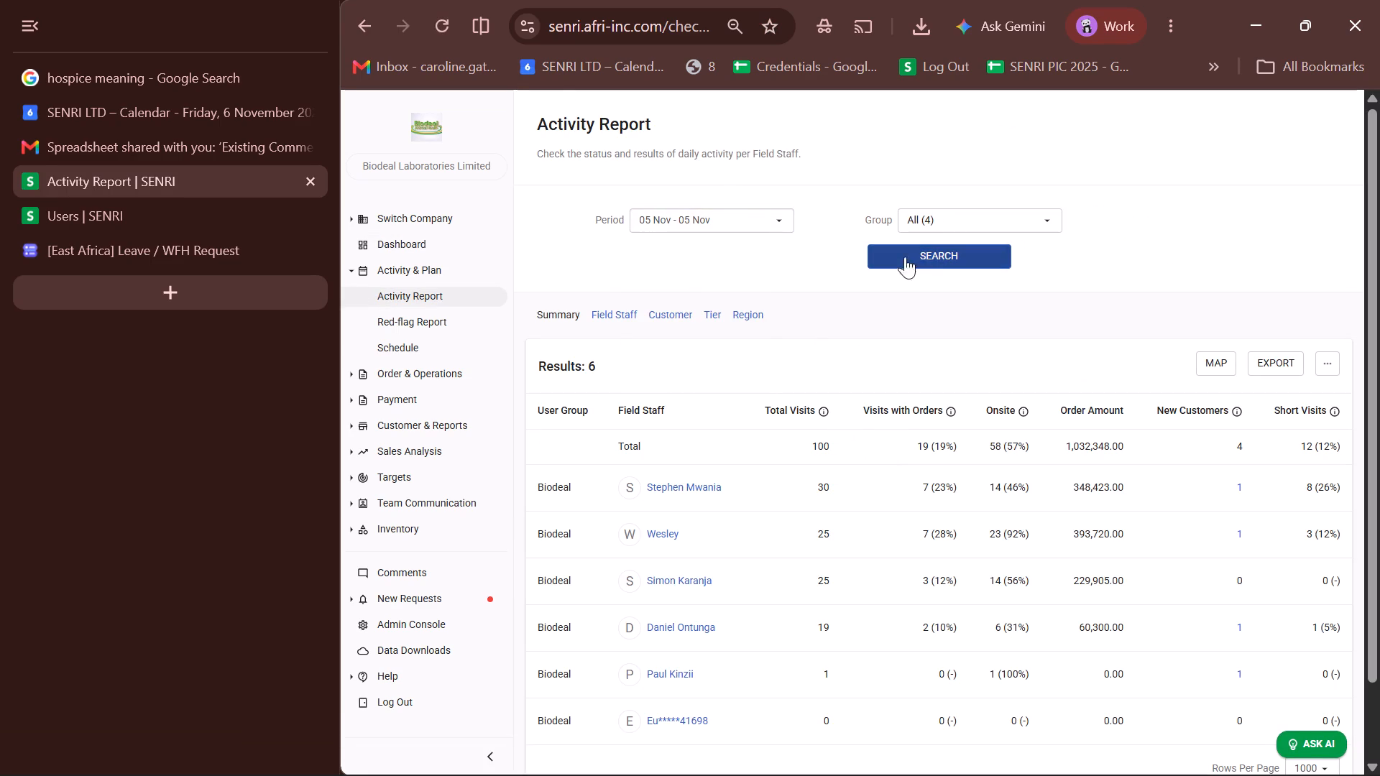
pyautogui.click(931, 259)
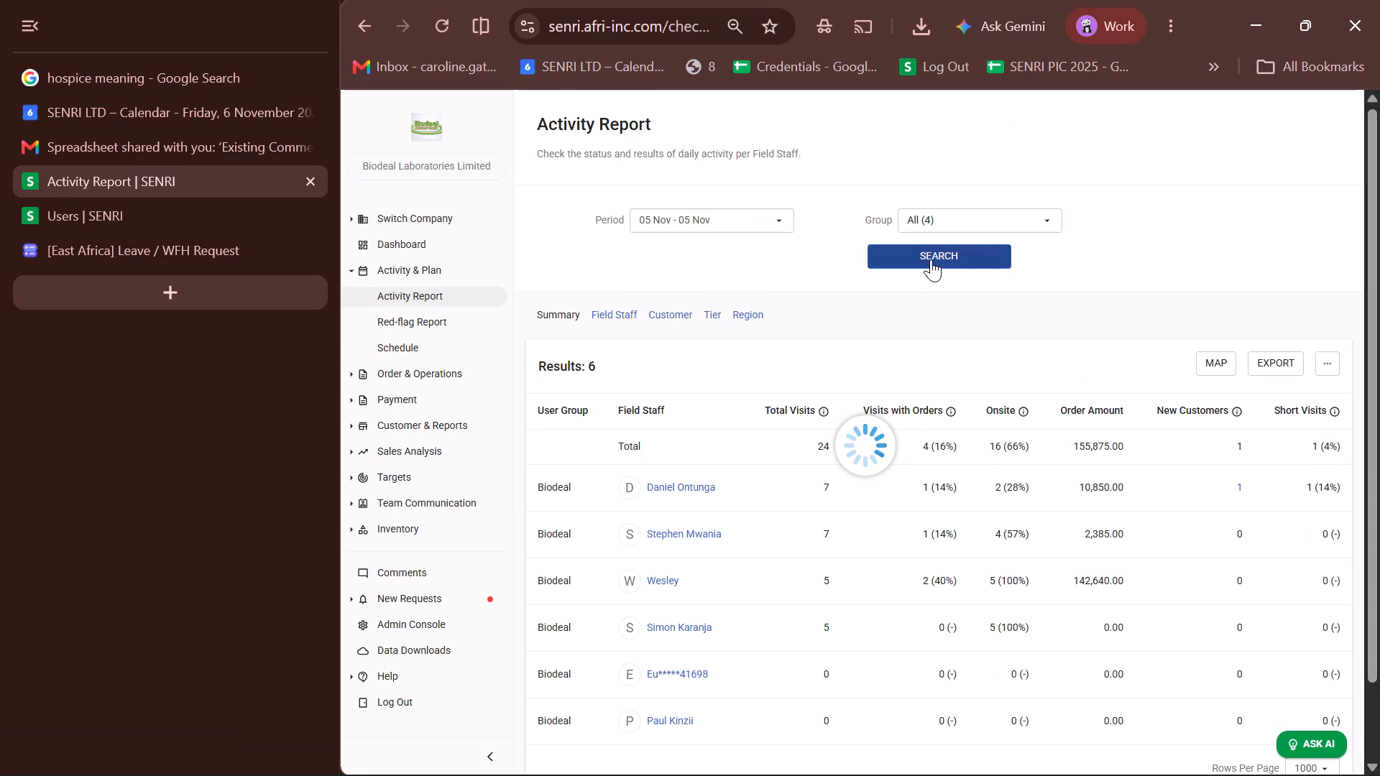
pyautogui.tripleClick(931, 259)
pyautogui.doubleClick(931, 259)
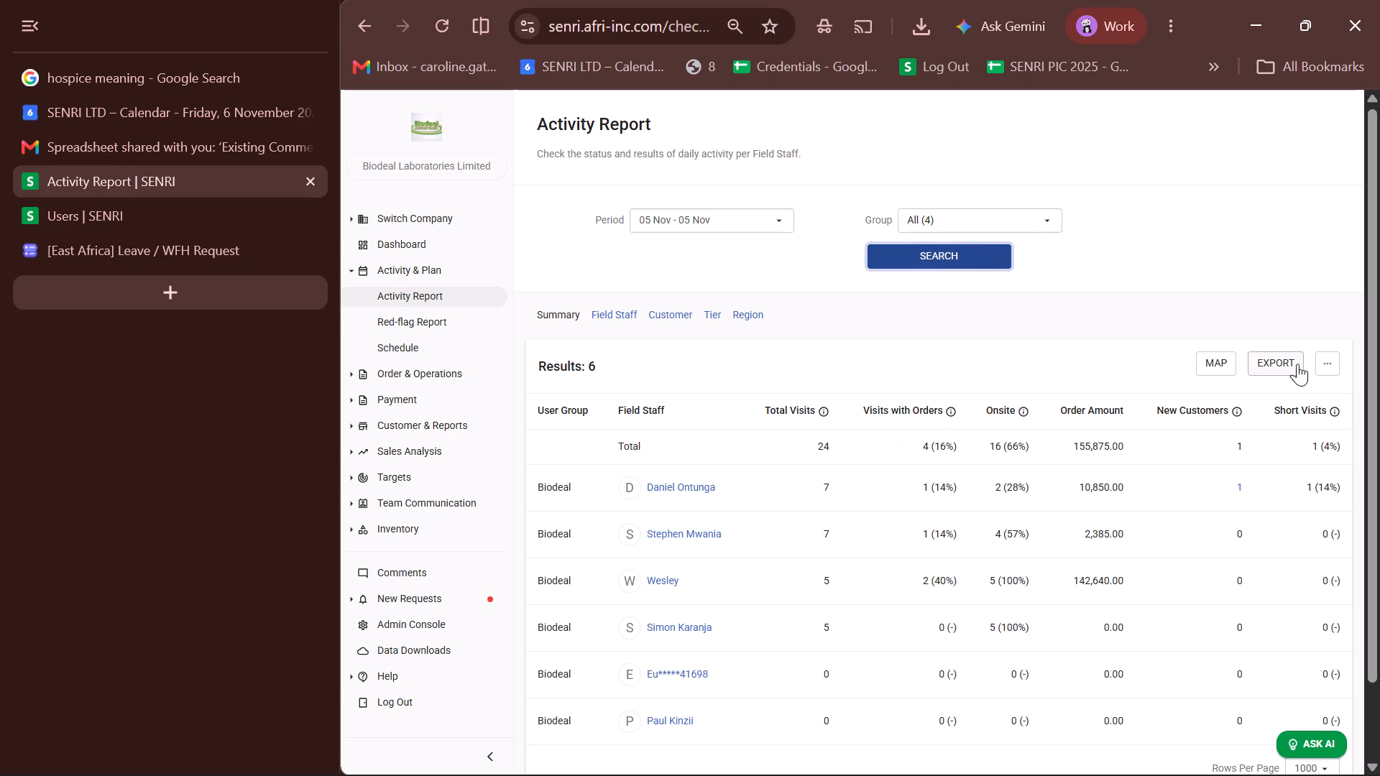
# Export the Activity Report summary and open the downloaded CSV in Excel.
pyautogui.click(1289, 359)
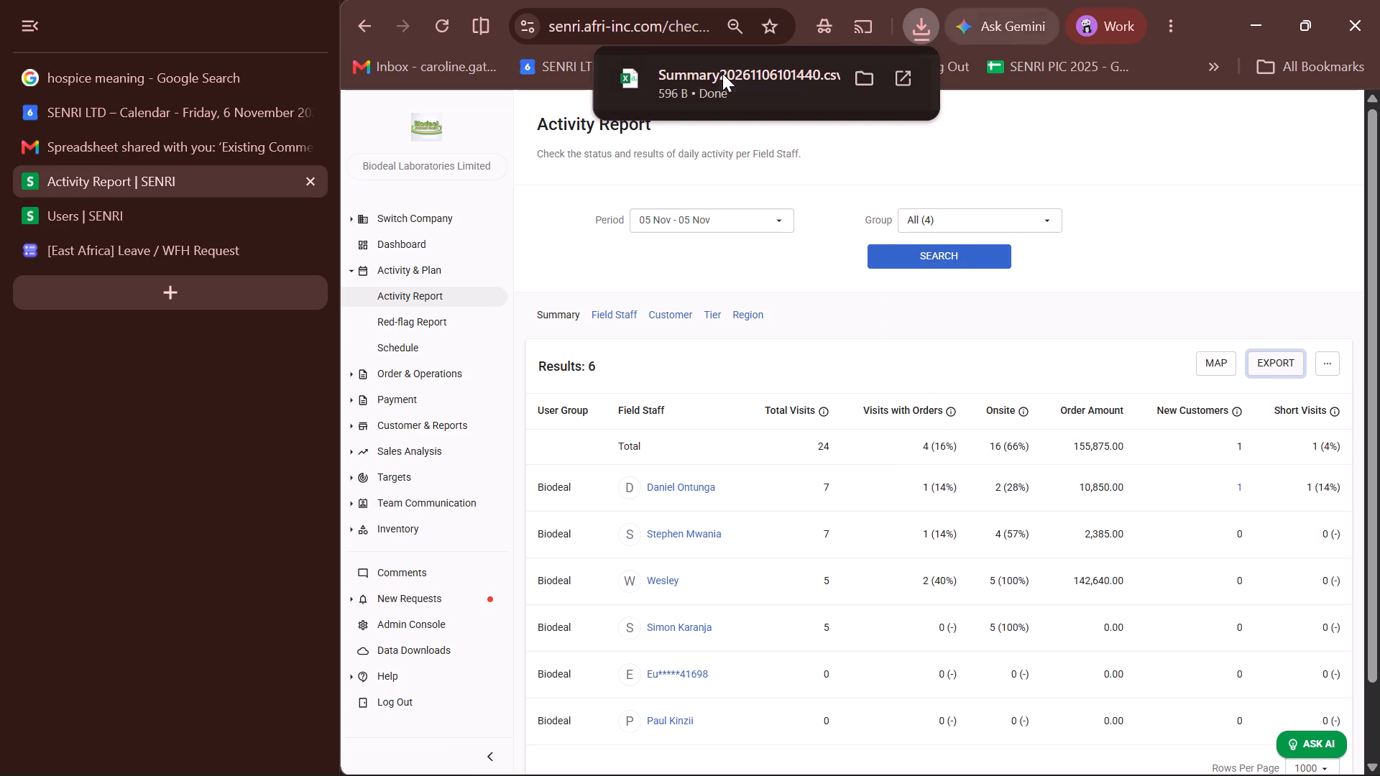
pyautogui.click(722, 73)
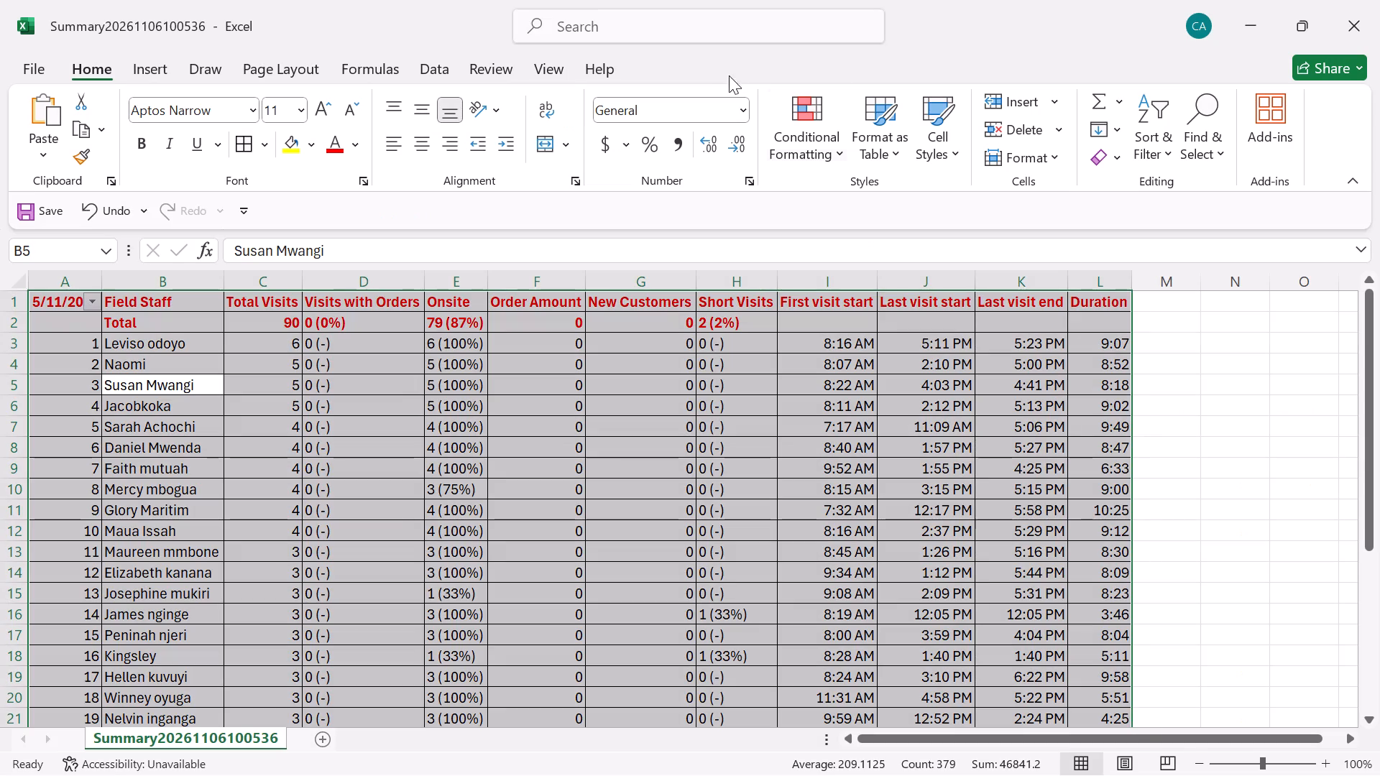
pyautogui.click(1203, 553)
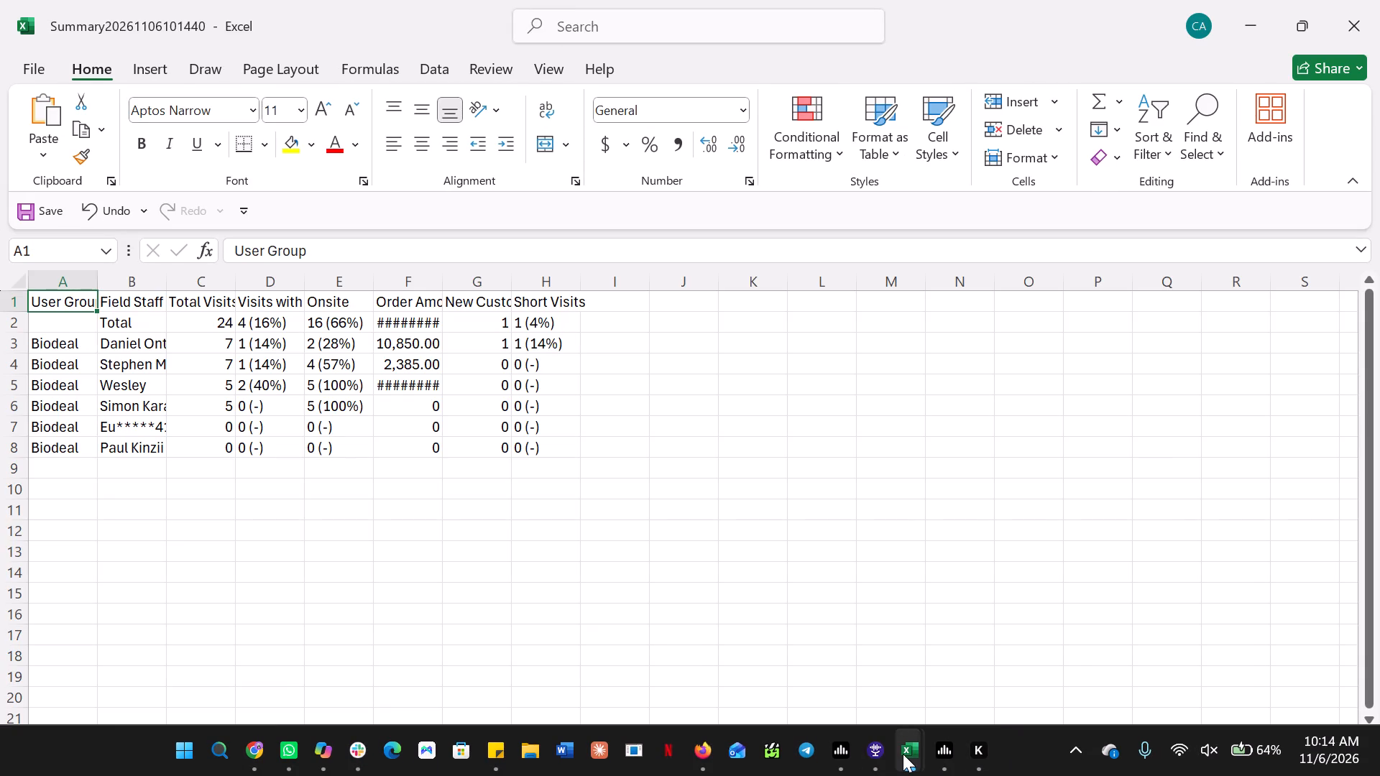
pyautogui.click(825, 620)
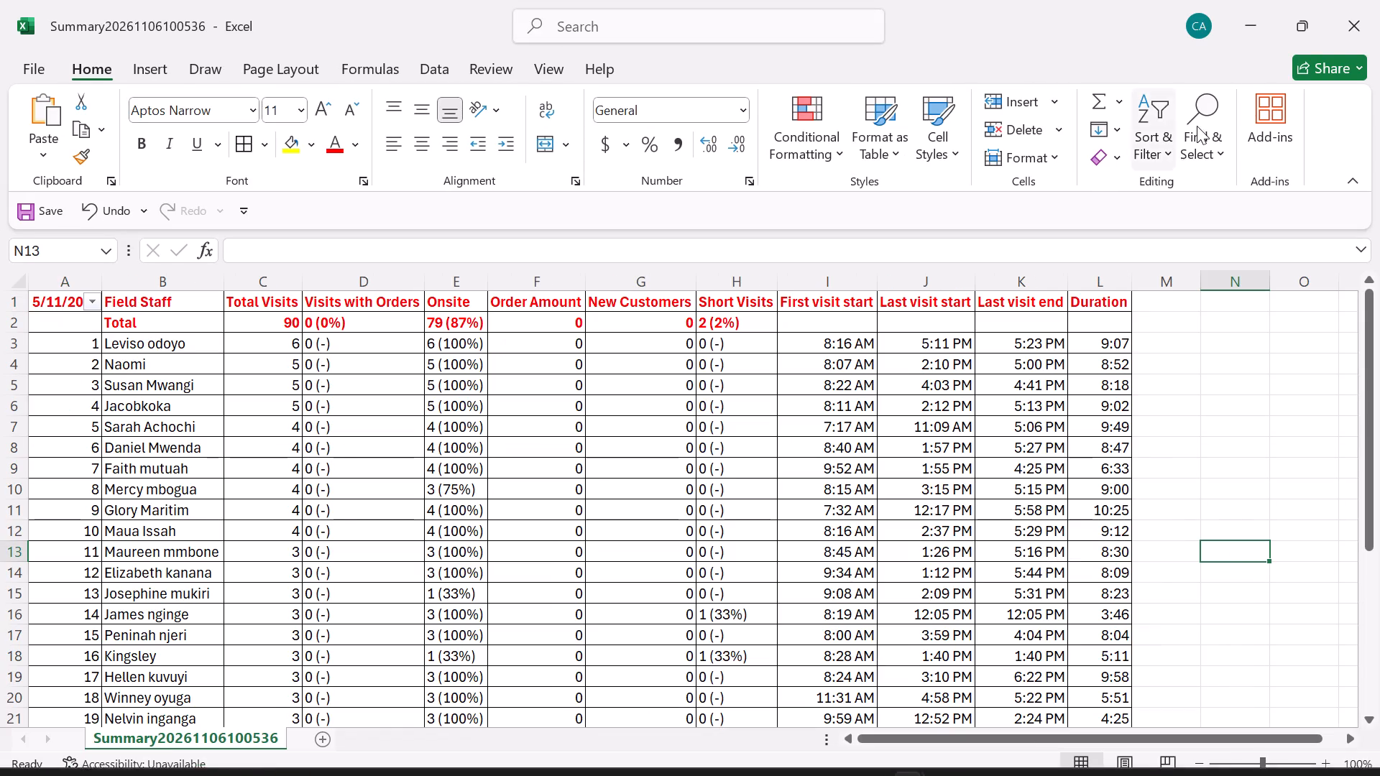
pyautogui.click(1345, 19)
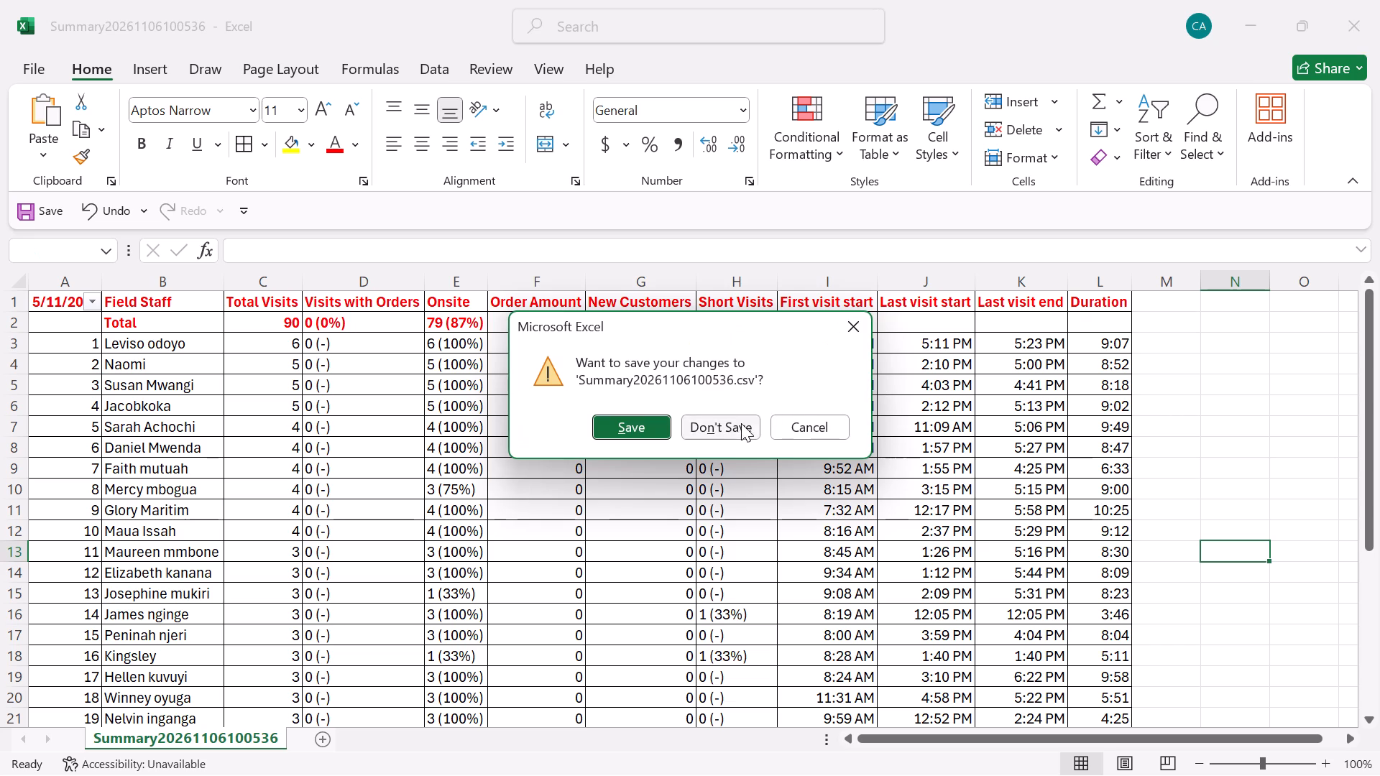
pyautogui.click(740, 423)
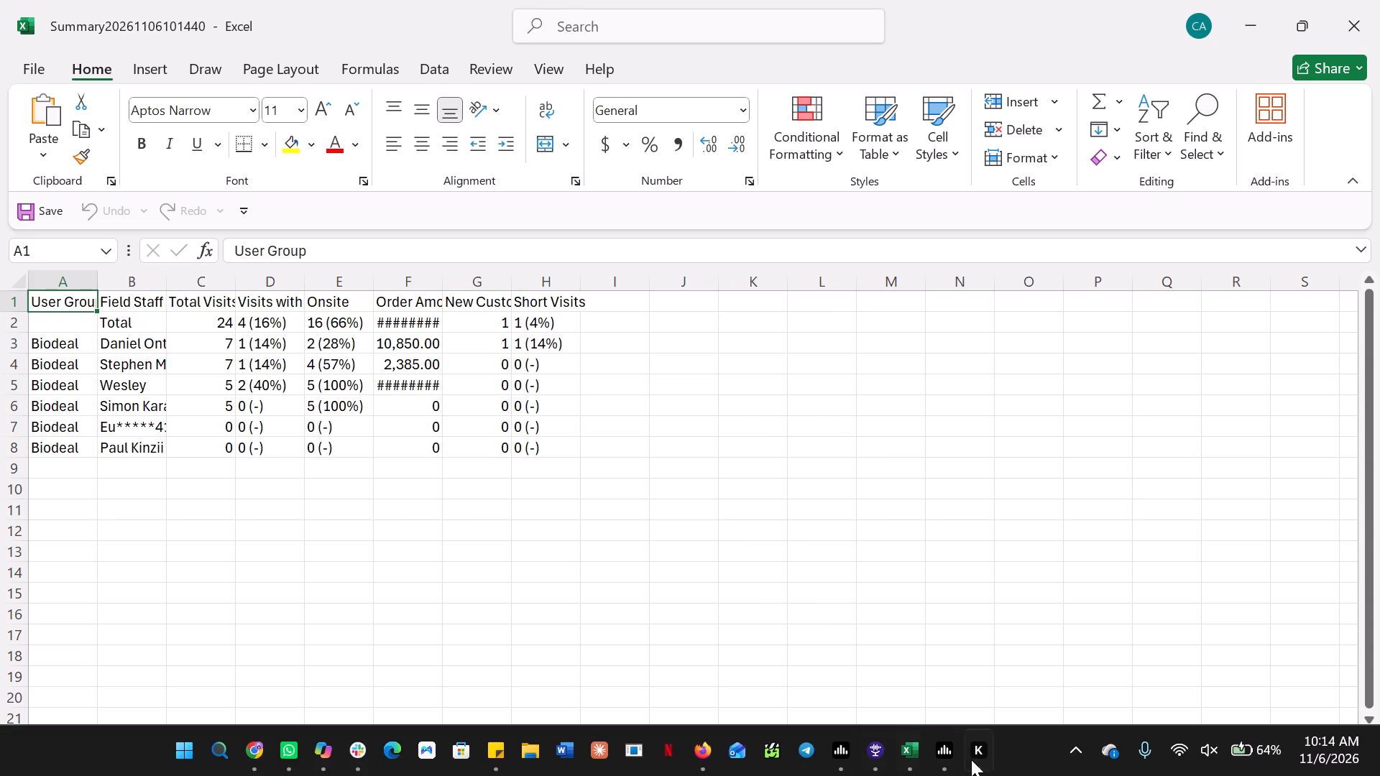
pyautogui.click(806, 675)
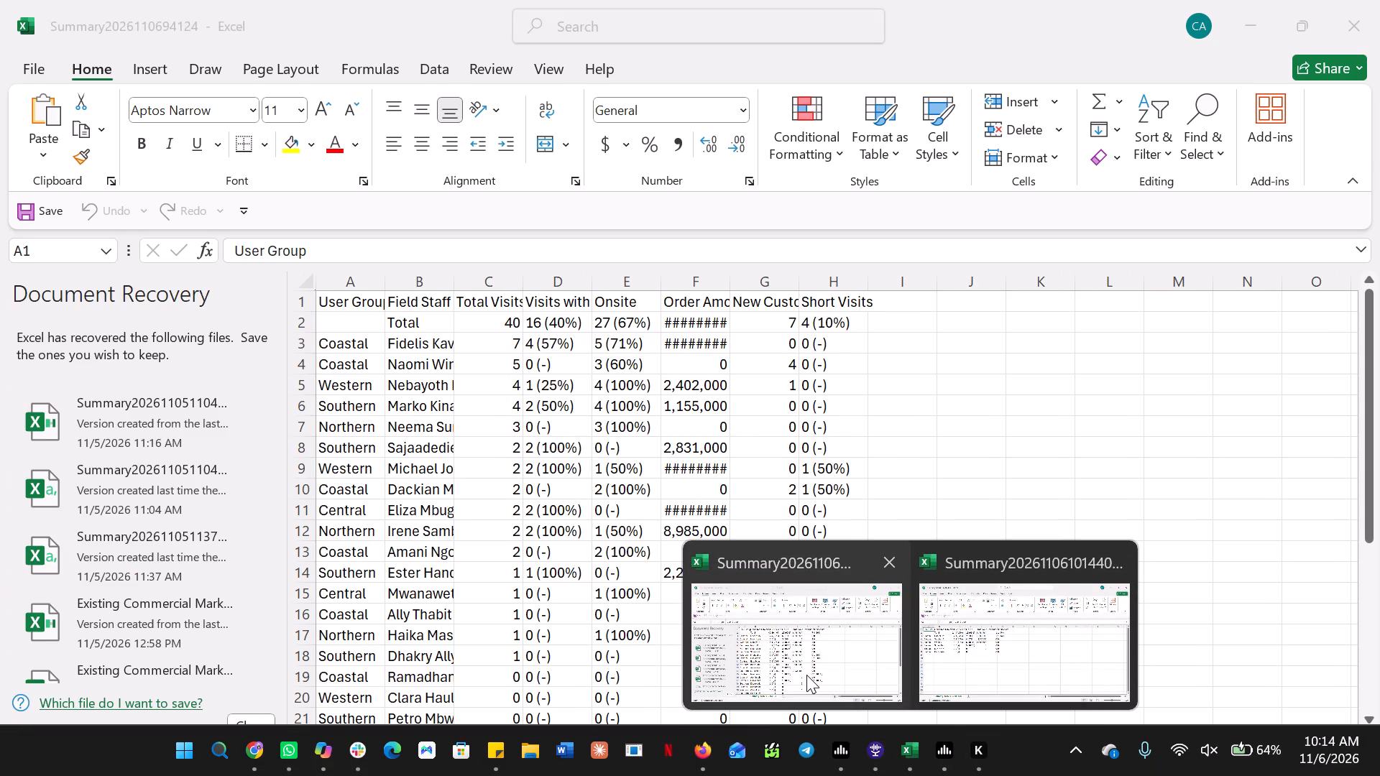
pyautogui.click(1363, 22)
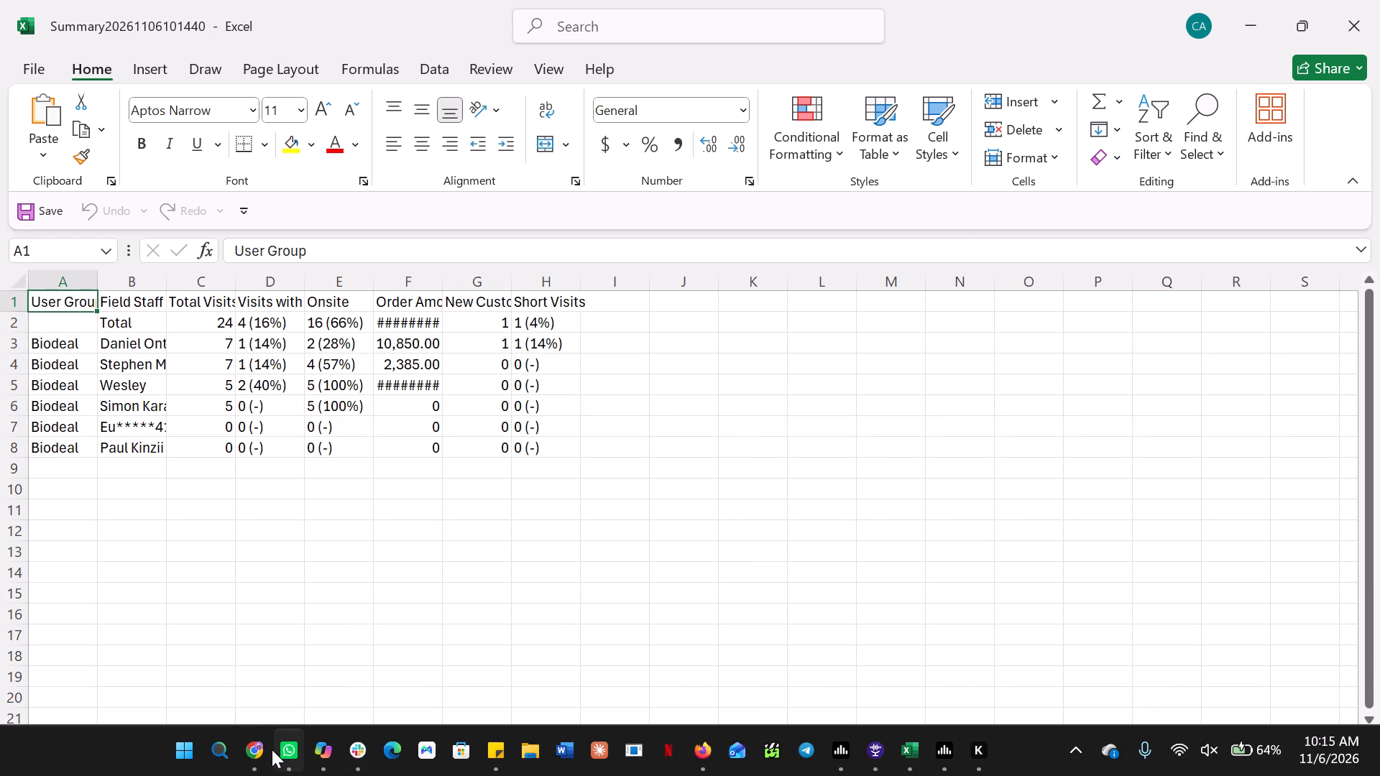
# Switch to Chrome, export the attendance data for the same 05 Nov period, and open the downloaded attendance file in Excel.
pyautogui.click(261, 660)
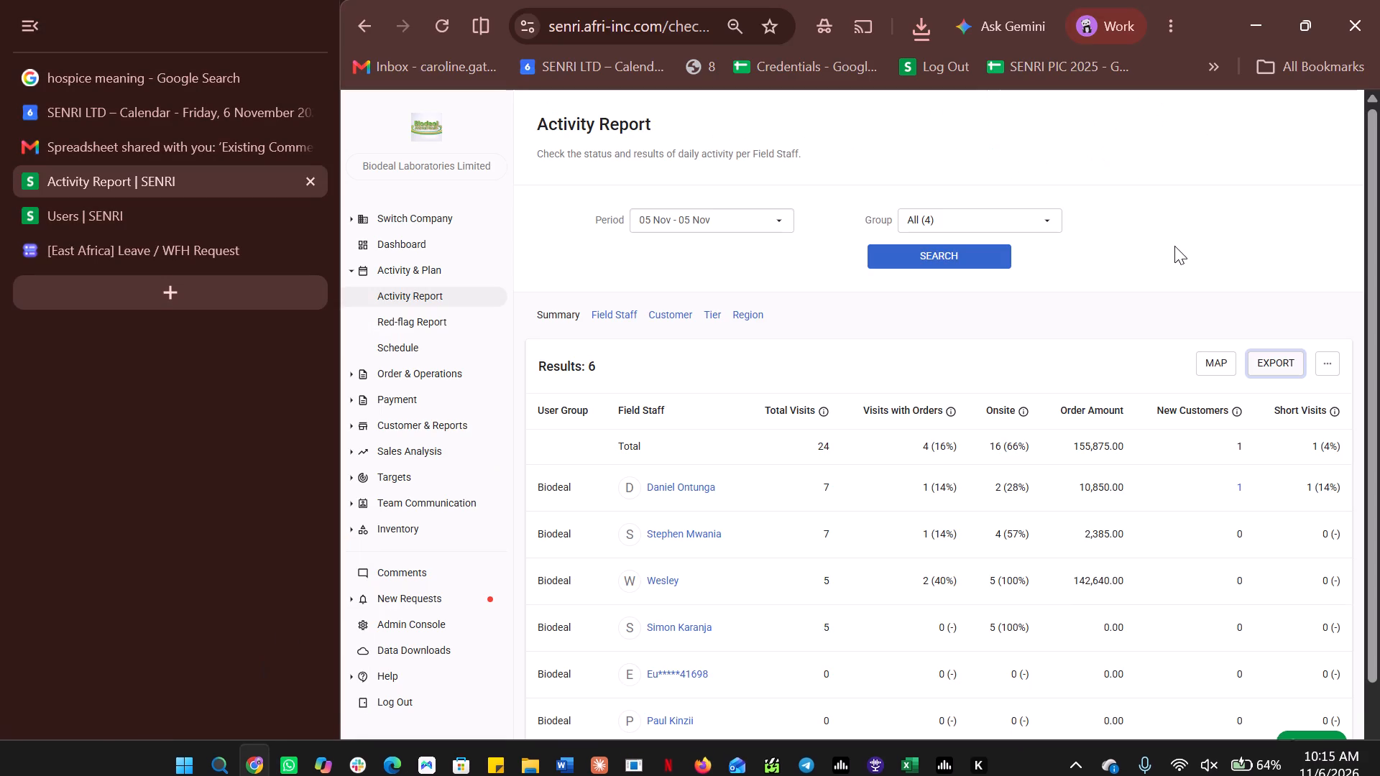
pyautogui.click(1338, 364)
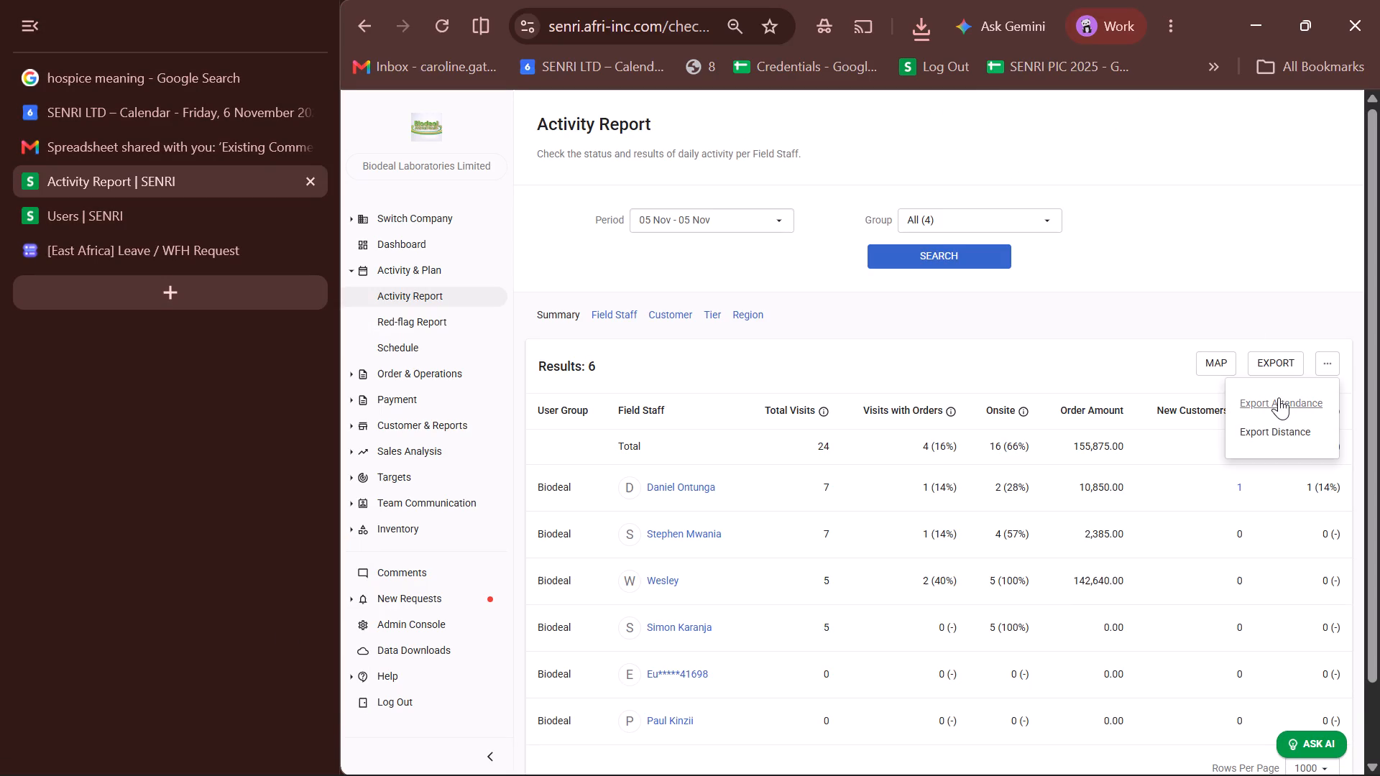
pyautogui.click(1274, 399)
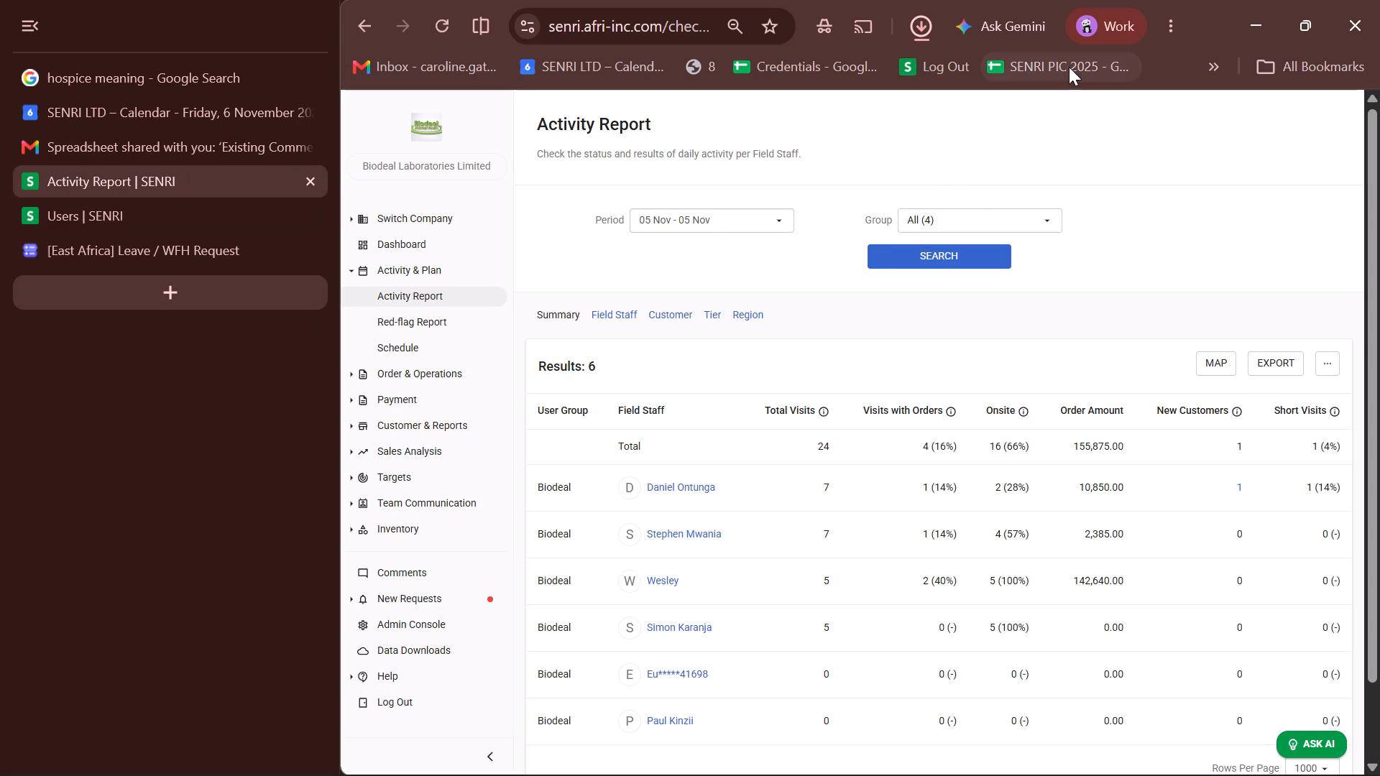
pyautogui.click(807, 98)
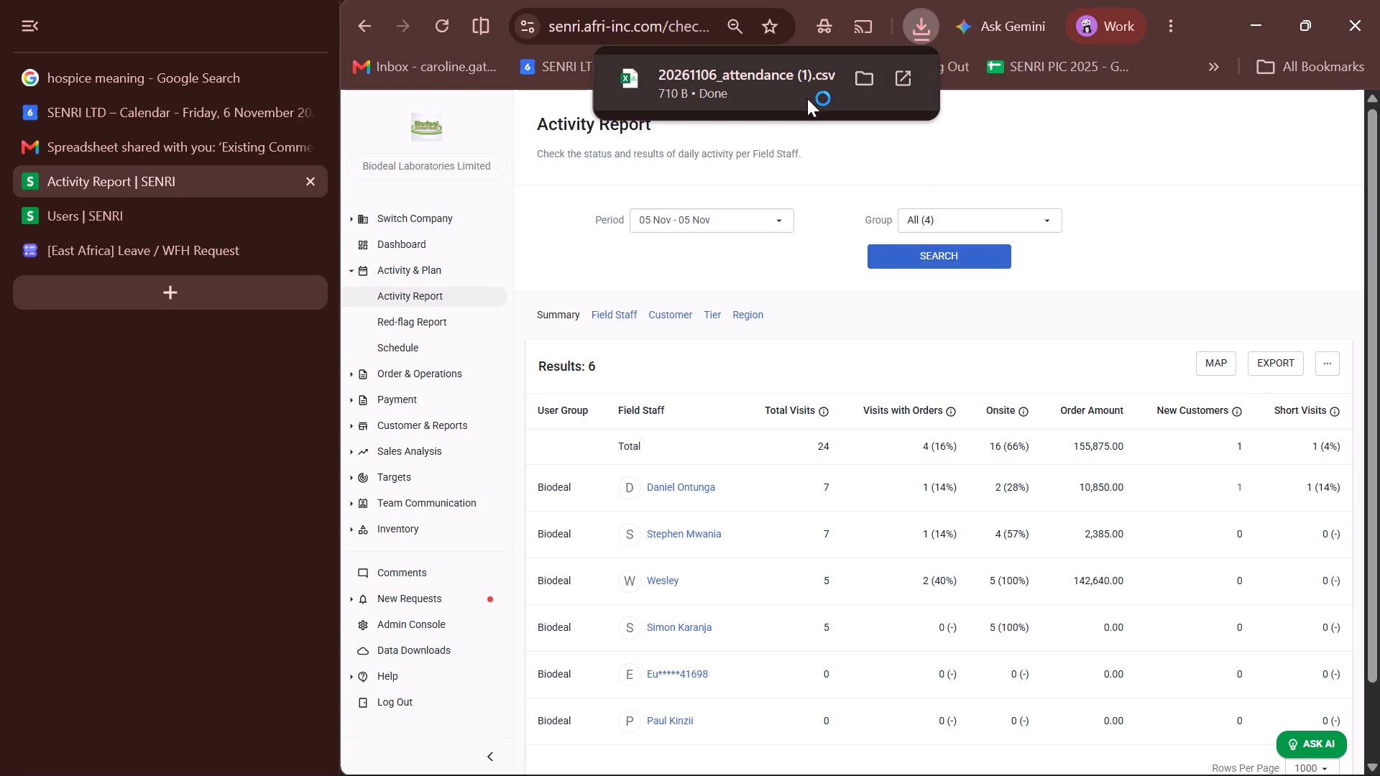
pyautogui.click(660, 348)
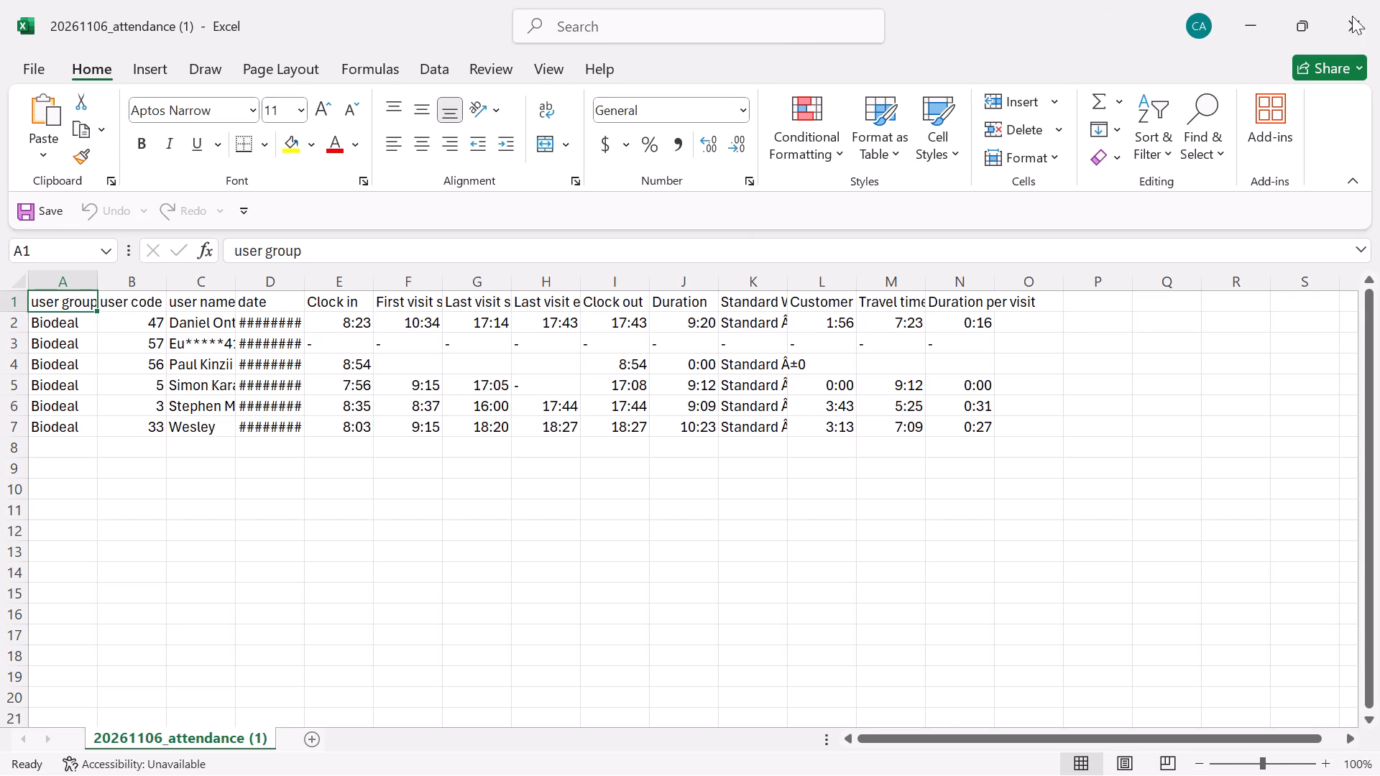
# With both workbooks side by side, copy the attendance headers Clock in through Duration into the summary's row 1, starting at I1.
pyautogui.click(1198, 67)
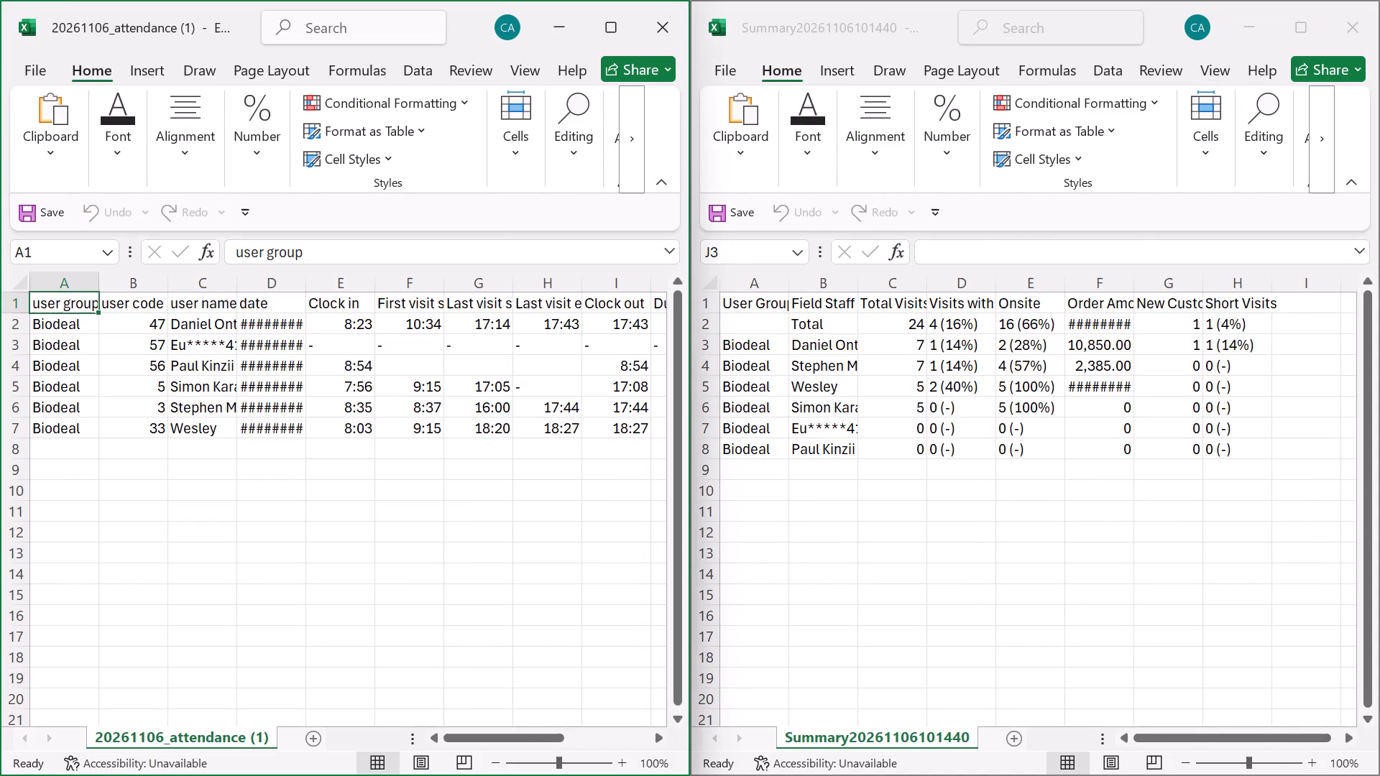
pyautogui.moveTo(318, 303); pyautogui.dragTo(748, 290)
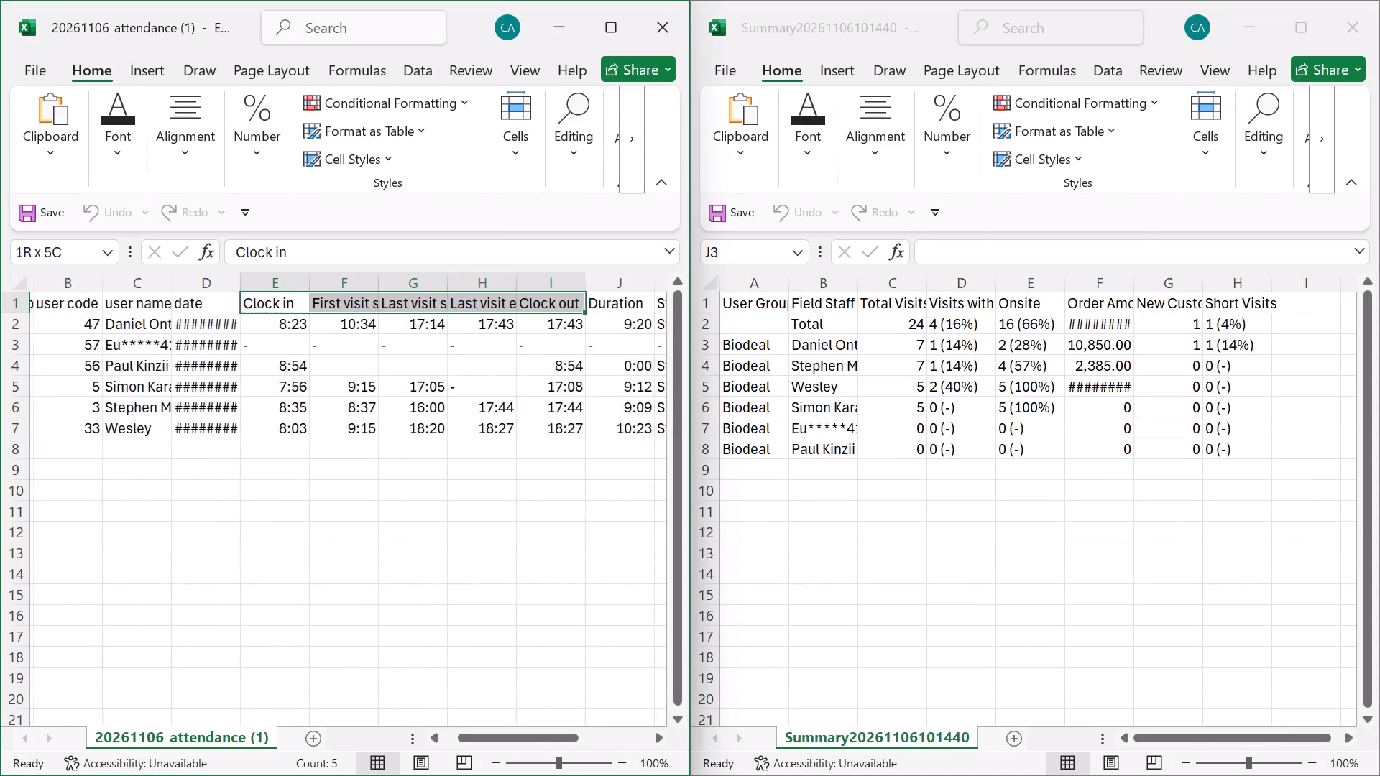
pyautogui.moveTo(748, 290); pyautogui.dragTo(555, 296)
pyautogui.hotkey('ctrl', 'c')
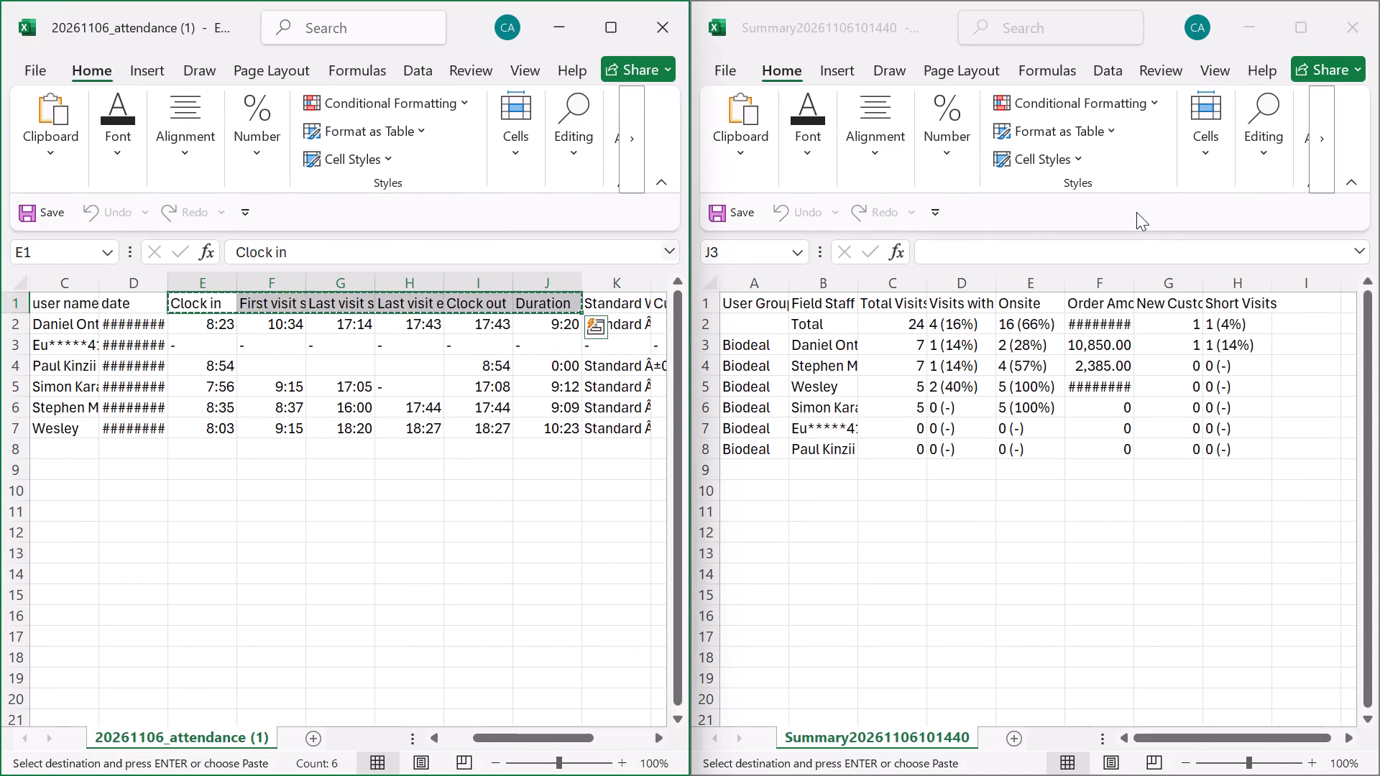
pyautogui.doubleClick(1297, 300)
pyautogui.hotkey('ctrl', 'v')
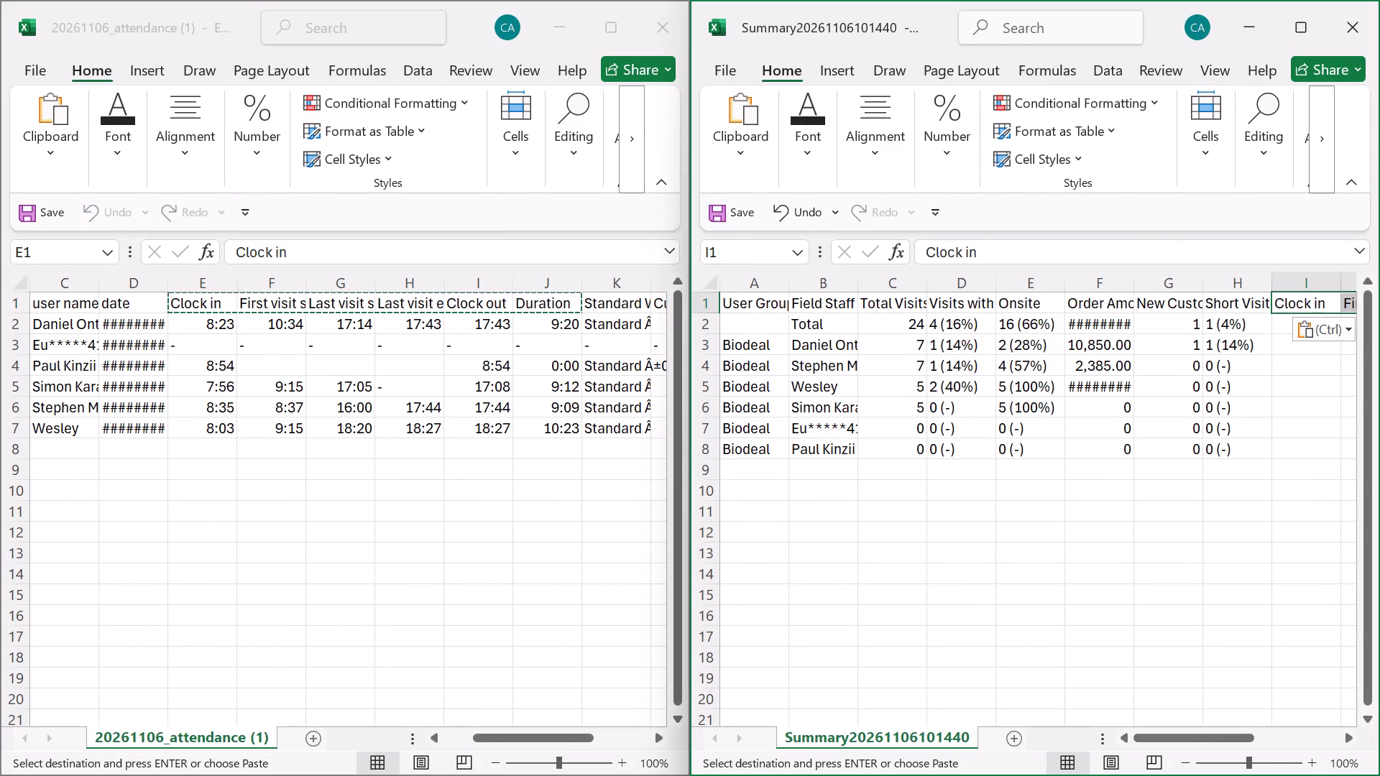
# In I3 of the summary, enter an exact-match XLOOKUP of B3 against attendance column C, returning columns E to J.
pyautogui.click(1282, 338)
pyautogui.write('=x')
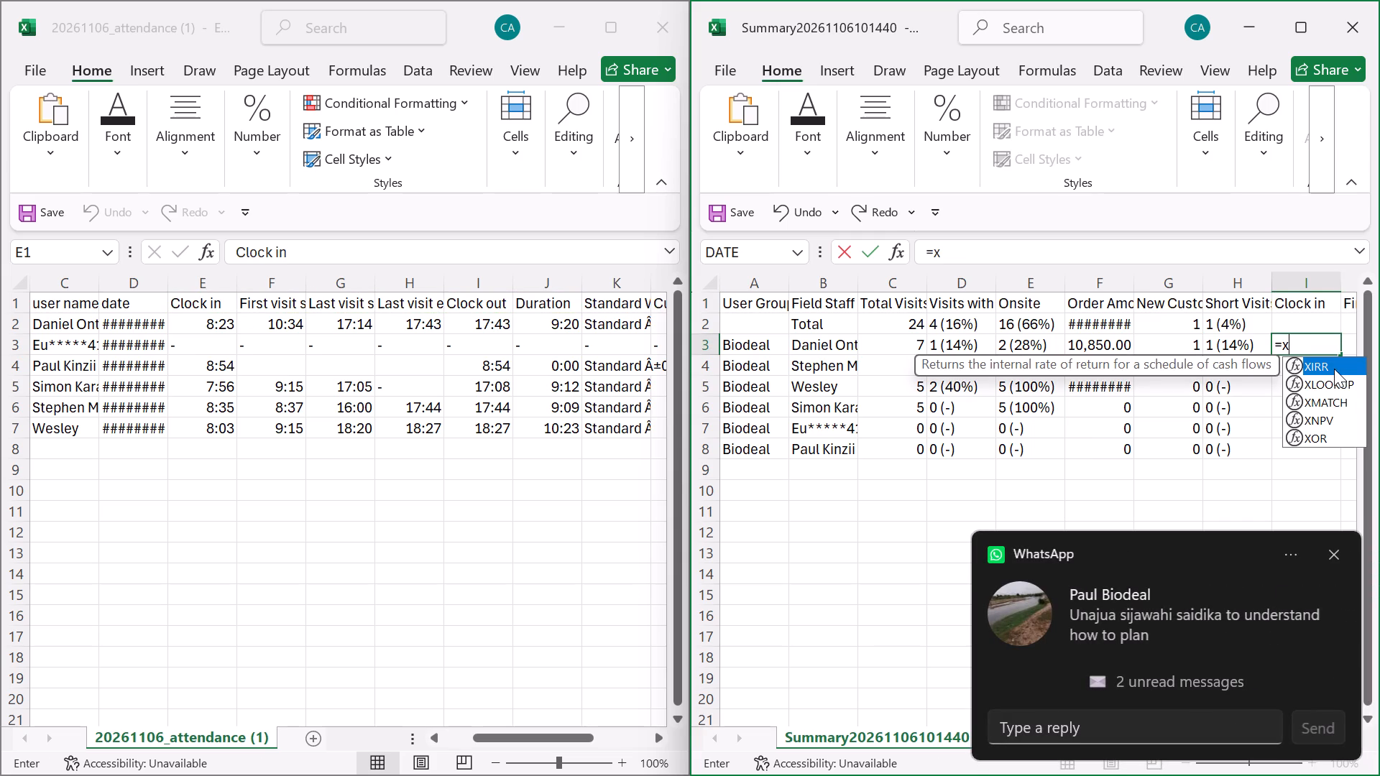
pyautogui.doubleClick(1334, 384)
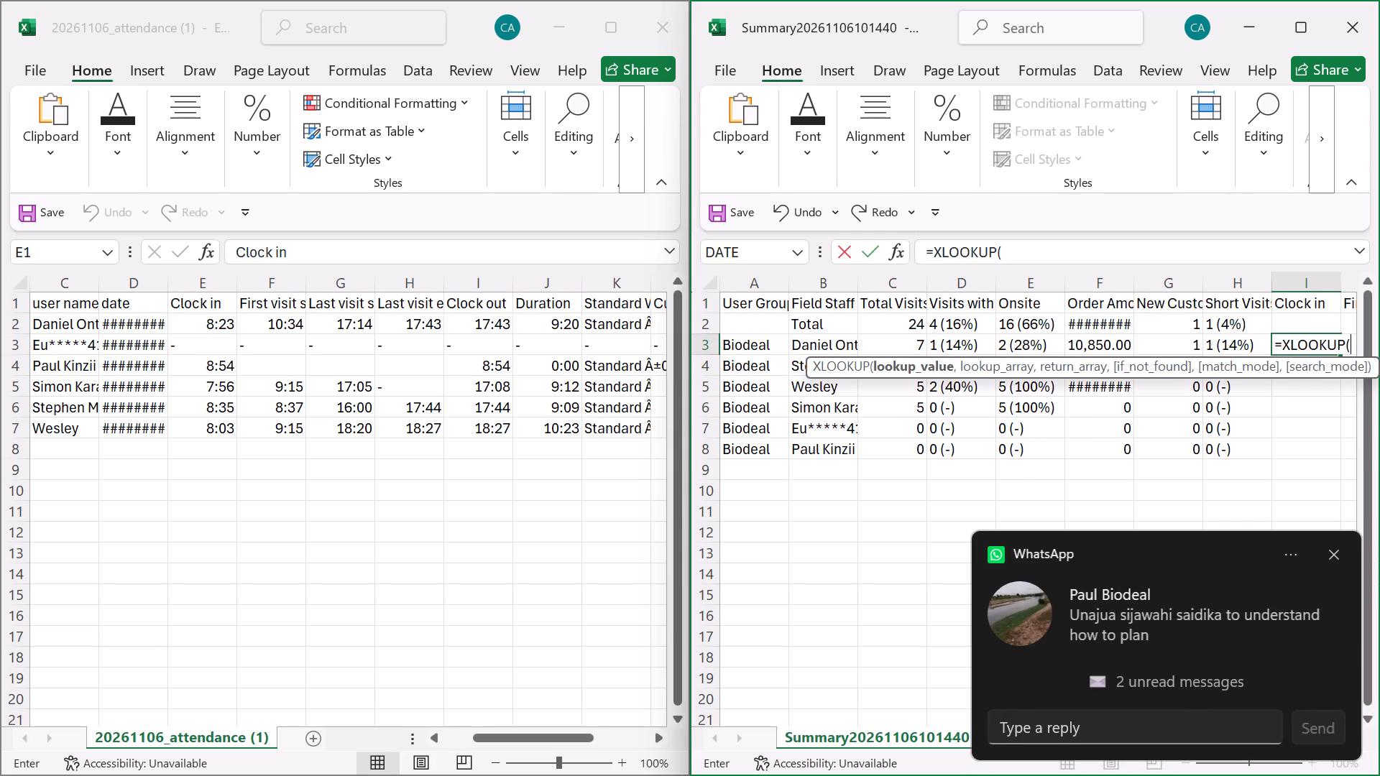
pyautogui.click(804, 343)
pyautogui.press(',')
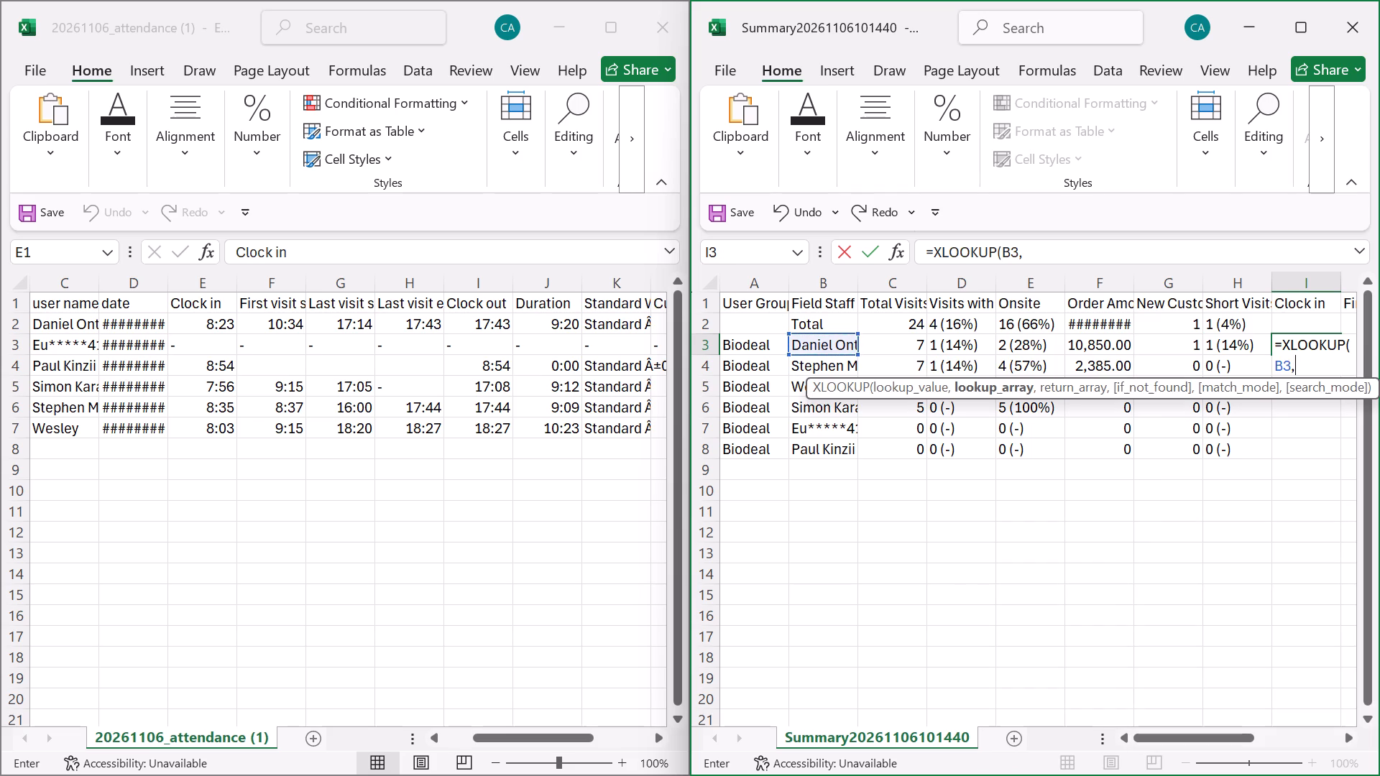
pyautogui.doubleClick(62, 280)
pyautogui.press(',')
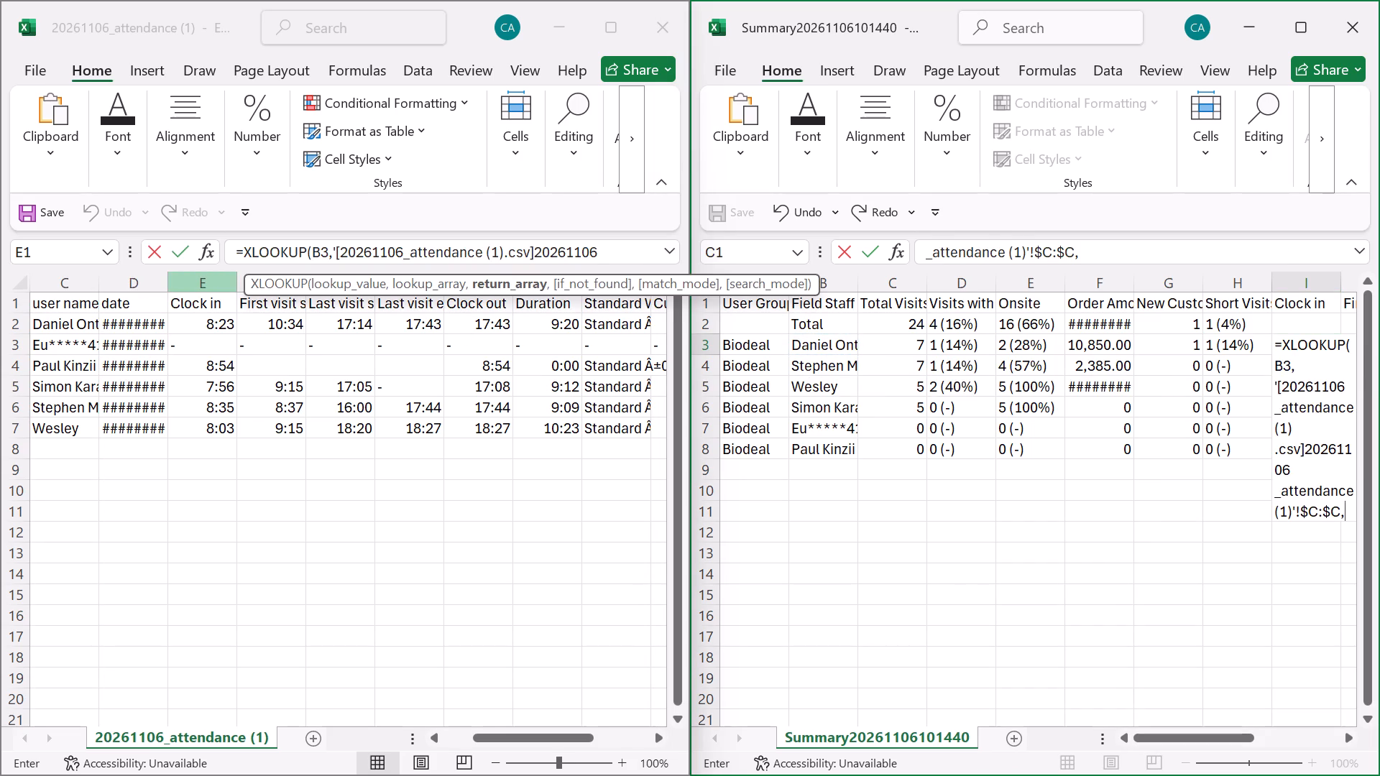
pyautogui.moveTo(202, 280); pyautogui.dragTo(536, 226)
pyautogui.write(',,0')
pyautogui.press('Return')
# Fill the XLOOKUP results in I3:N3 down through row 8 for the remaining field staff.
pyautogui.hscroll(-1, 952, 503)
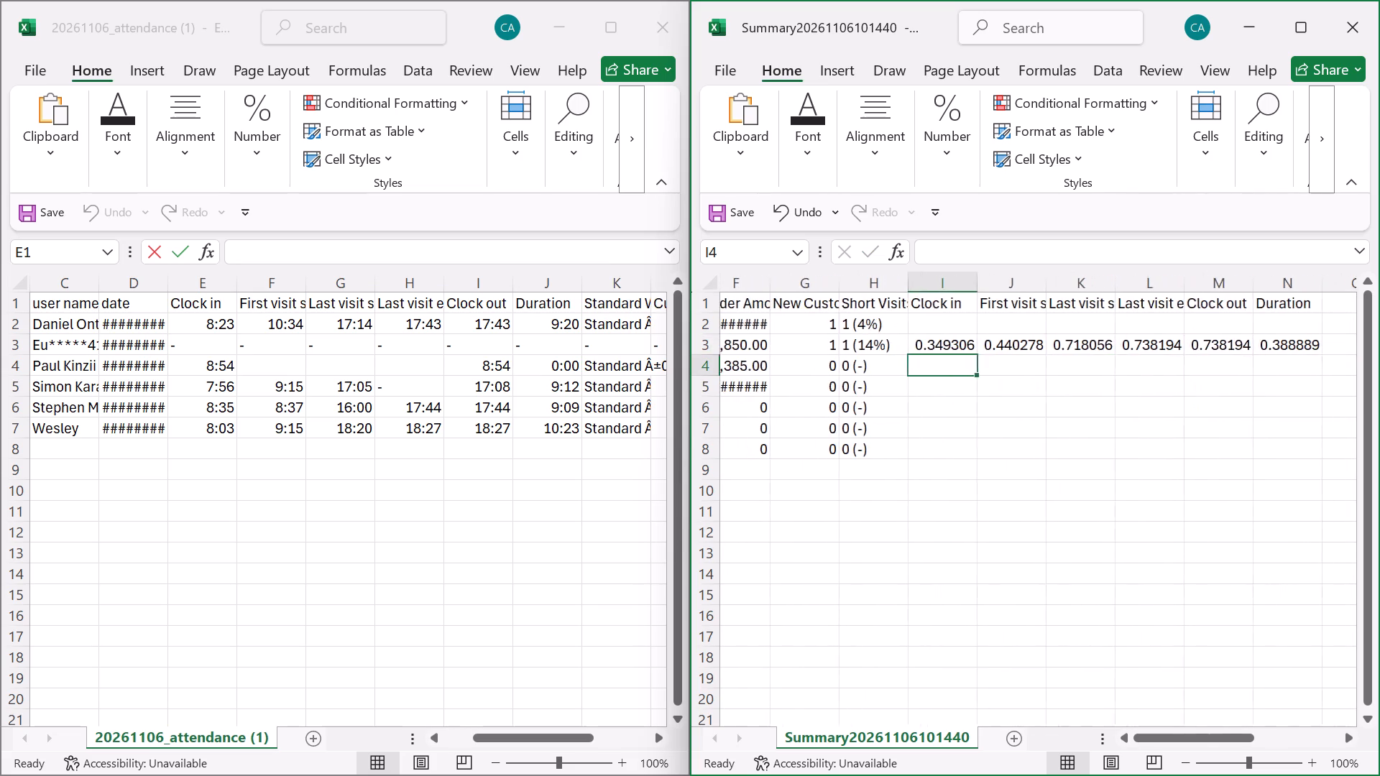
pyautogui.hscroll(-1, 952, 503)
pyautogui.moveTo(930, 340); pyautogui.dragTo(1223, 365)
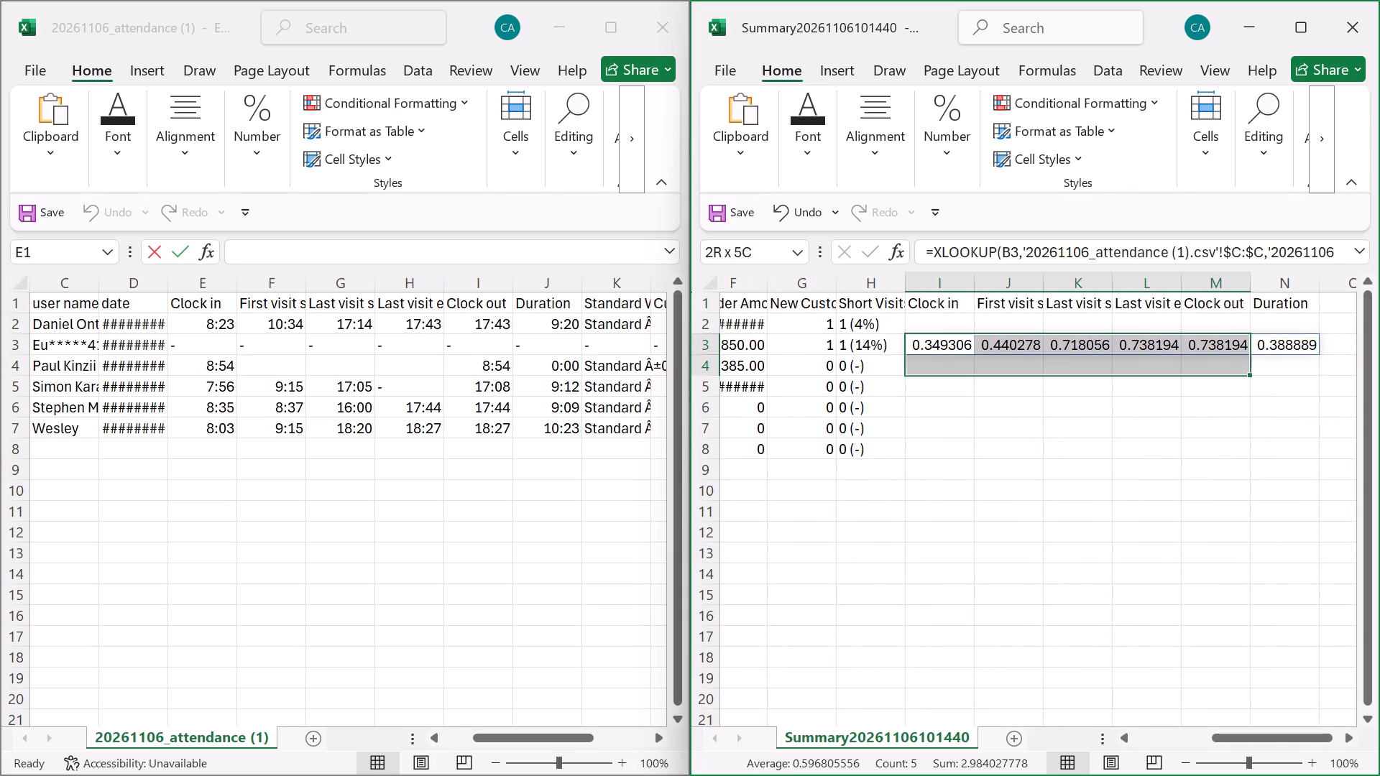
pyautogui.moveTo(1223, 365); pyautogui.dragTo(1276, 349)
pyautogui.moveTo(1320, 354); pyautogui.dragTo(1319, 429)
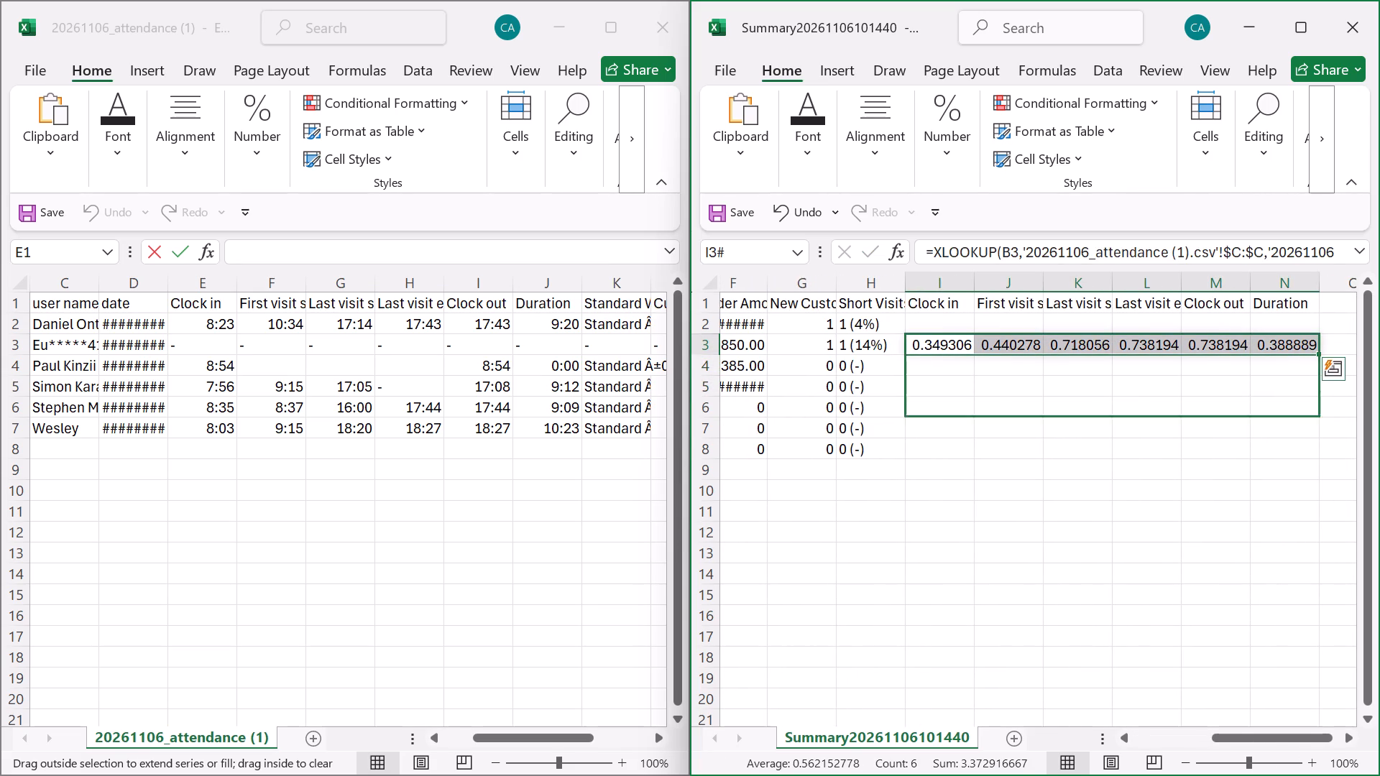
pyautogui.moveTo(1319, 429); pyautogui.dragTo(1313, 460)
pyautogui.hscroll(3, 1041, 533)
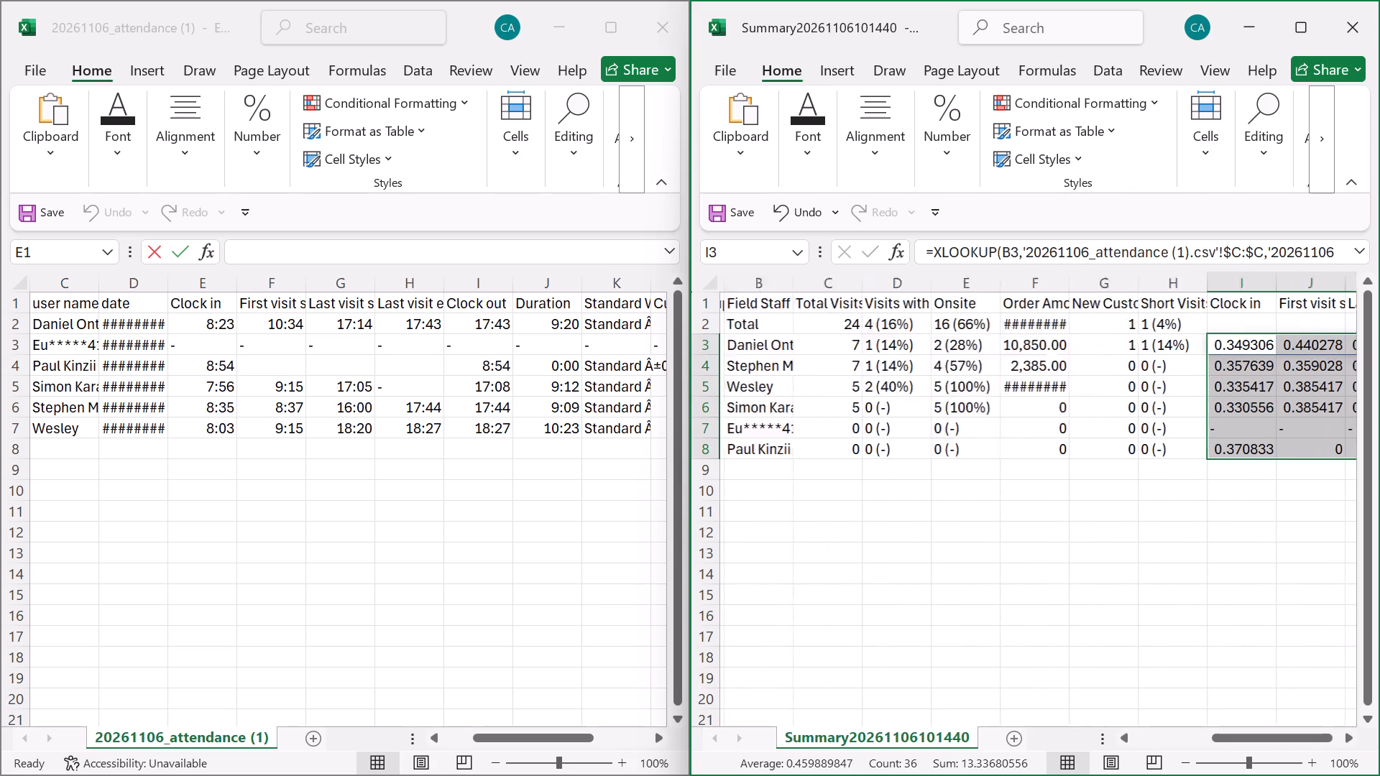
pyautogui.hscroll(1, 1041, 533)
# Close the 20261106_attendance (1) workbook without saving.
pyautogui.click(644, 32)
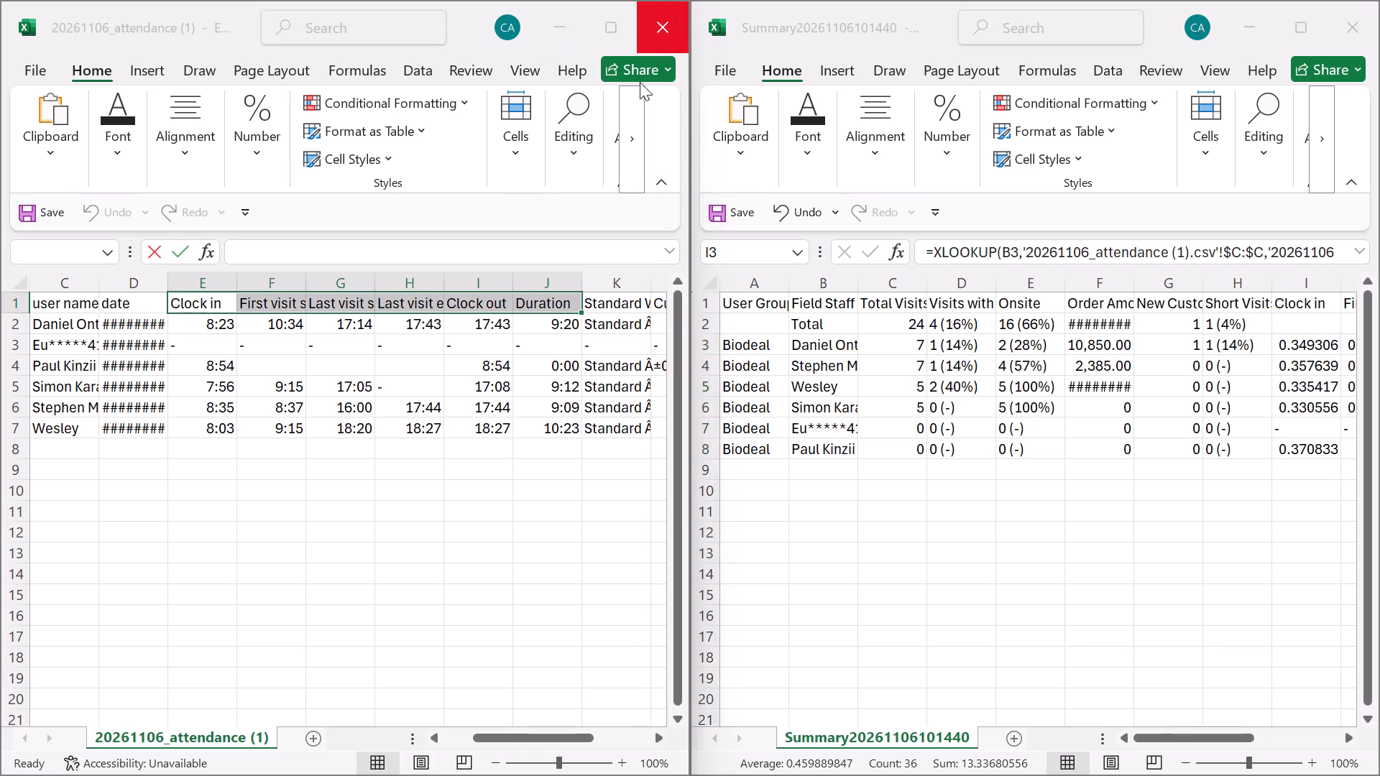
pyautogui.click(708, 431)
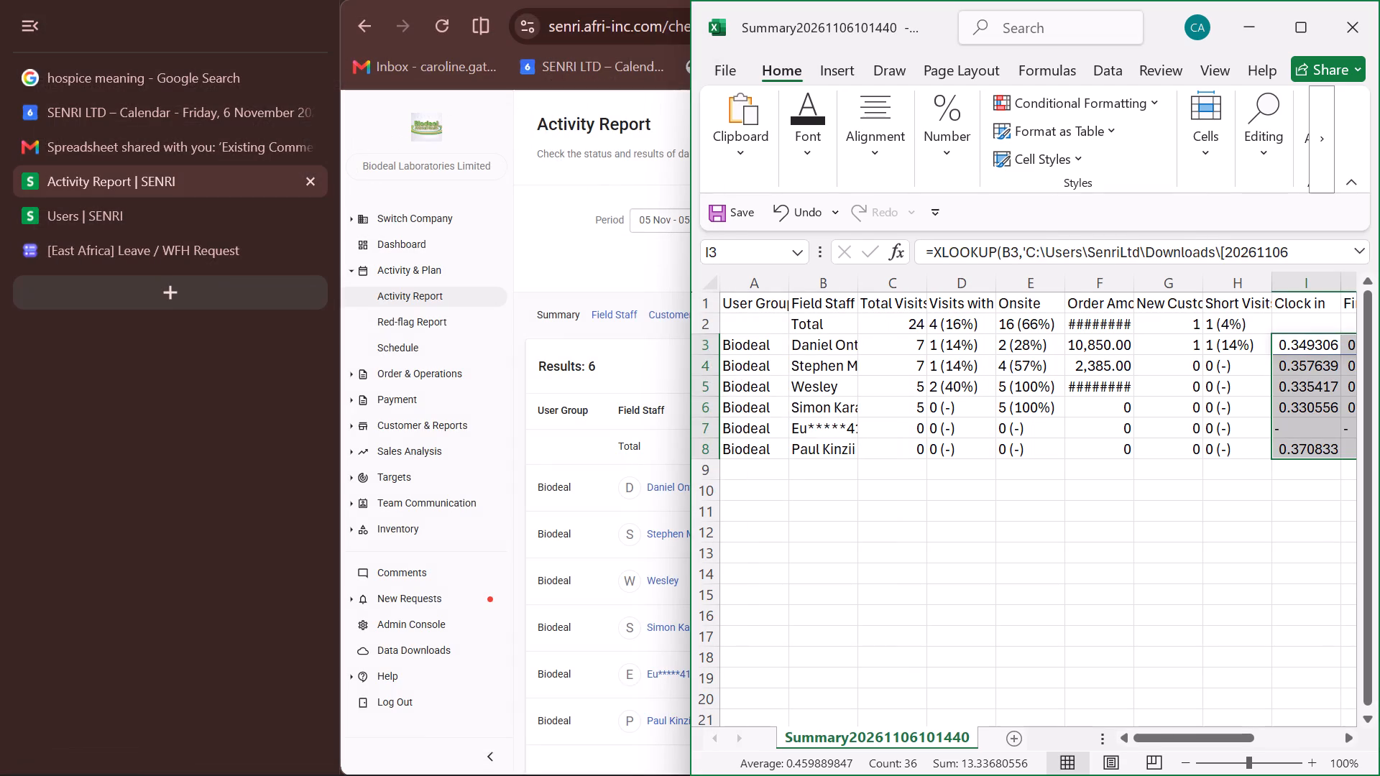
# Replace the Biodeal group names in column A with sequential staff numbers 1 to 6, rows 3 to 8.
pyautogui.click(745, 336)
pyautogui.press('1')
pyautogui.press('Return')
pyautogui.press('2')
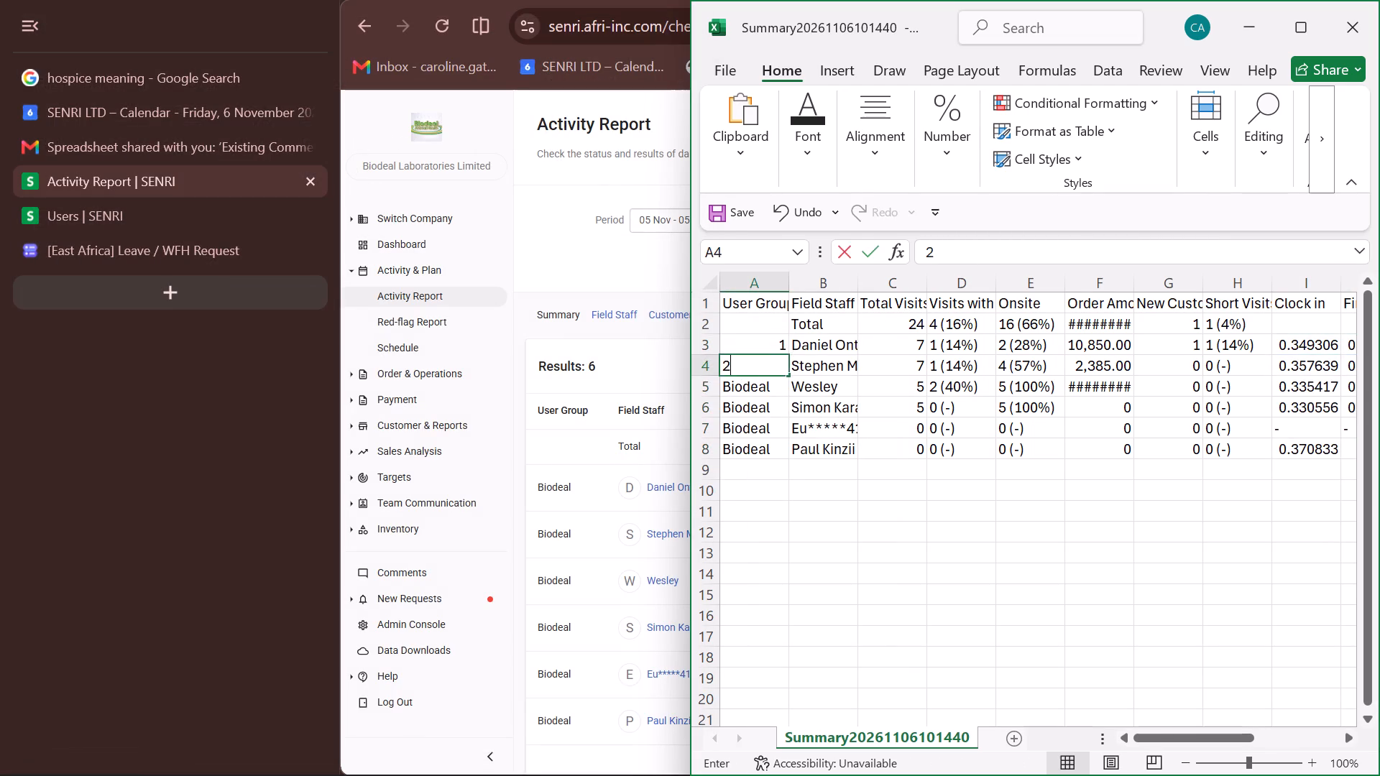
pyautogui.press('Return')
pyautogui.moveTo(745, 340); pyautogui.dragTo(749, 358)
pyautogui.doubleClick(793, 375)
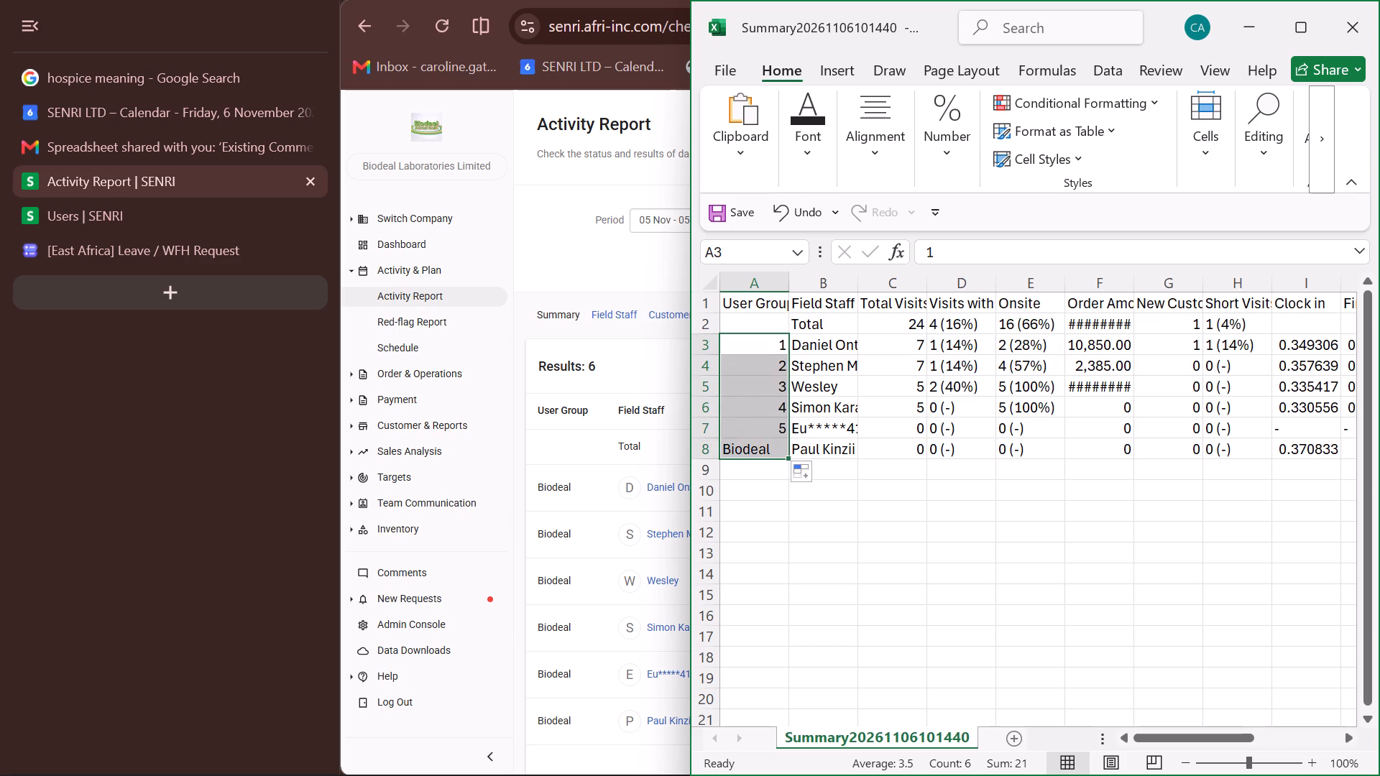
# Replace the User Group header in cell A1 with the date 5/11/2026.
pyautogui.click(761, 298)
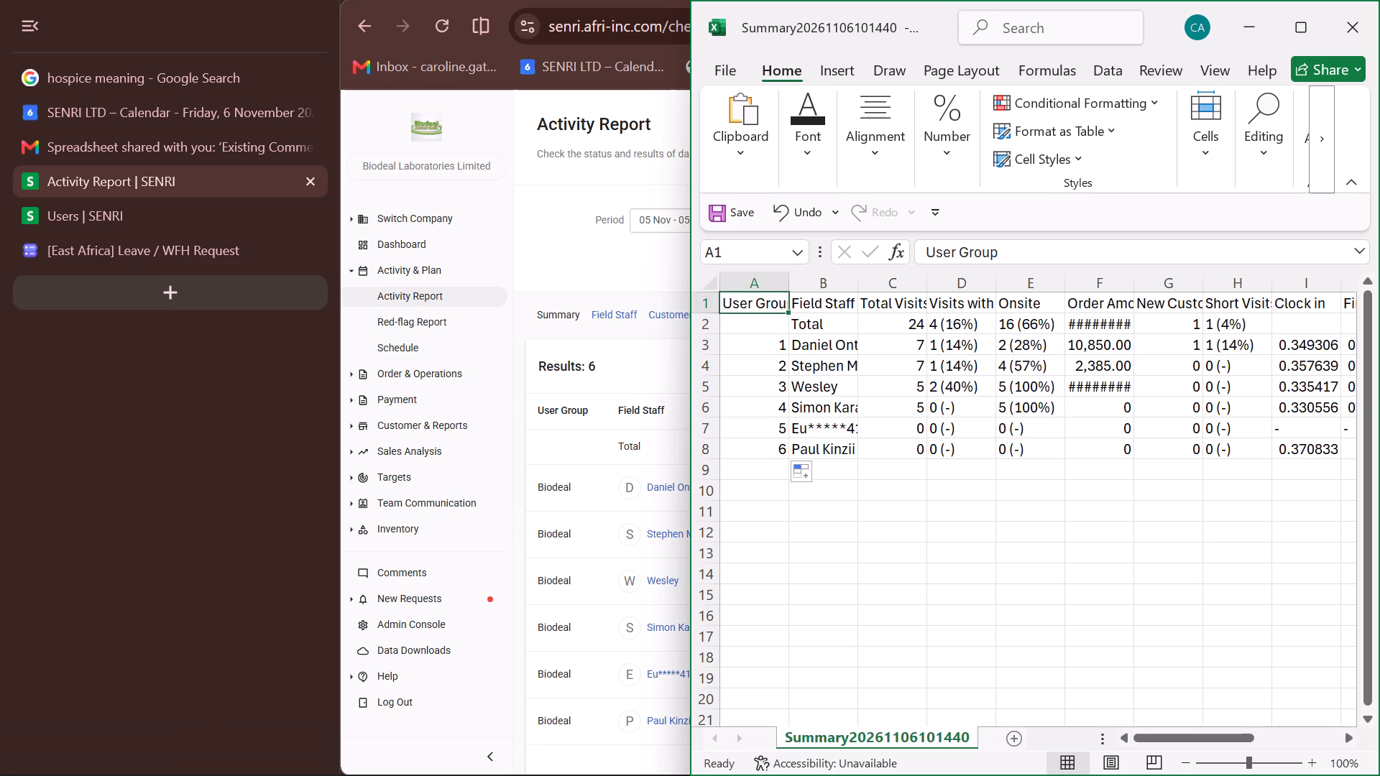
pyautogui.write('5/11/2026')
pyautogui.press('Return')
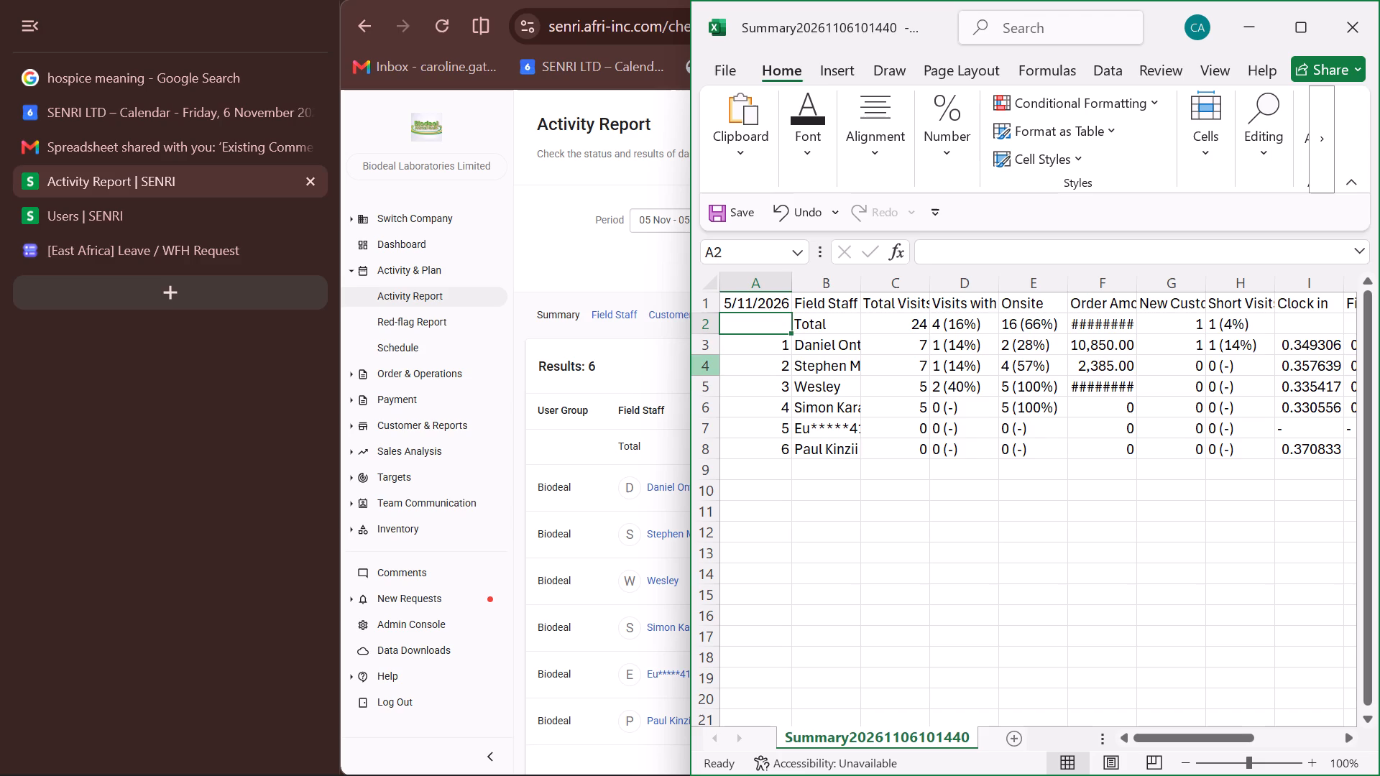
# Maximize the summary workbook and make the header and Total rows, rows 1 and 2, bold with red font.
pyautogui.moveTo(712, 305); pyautogui.dragTo(709, 320)
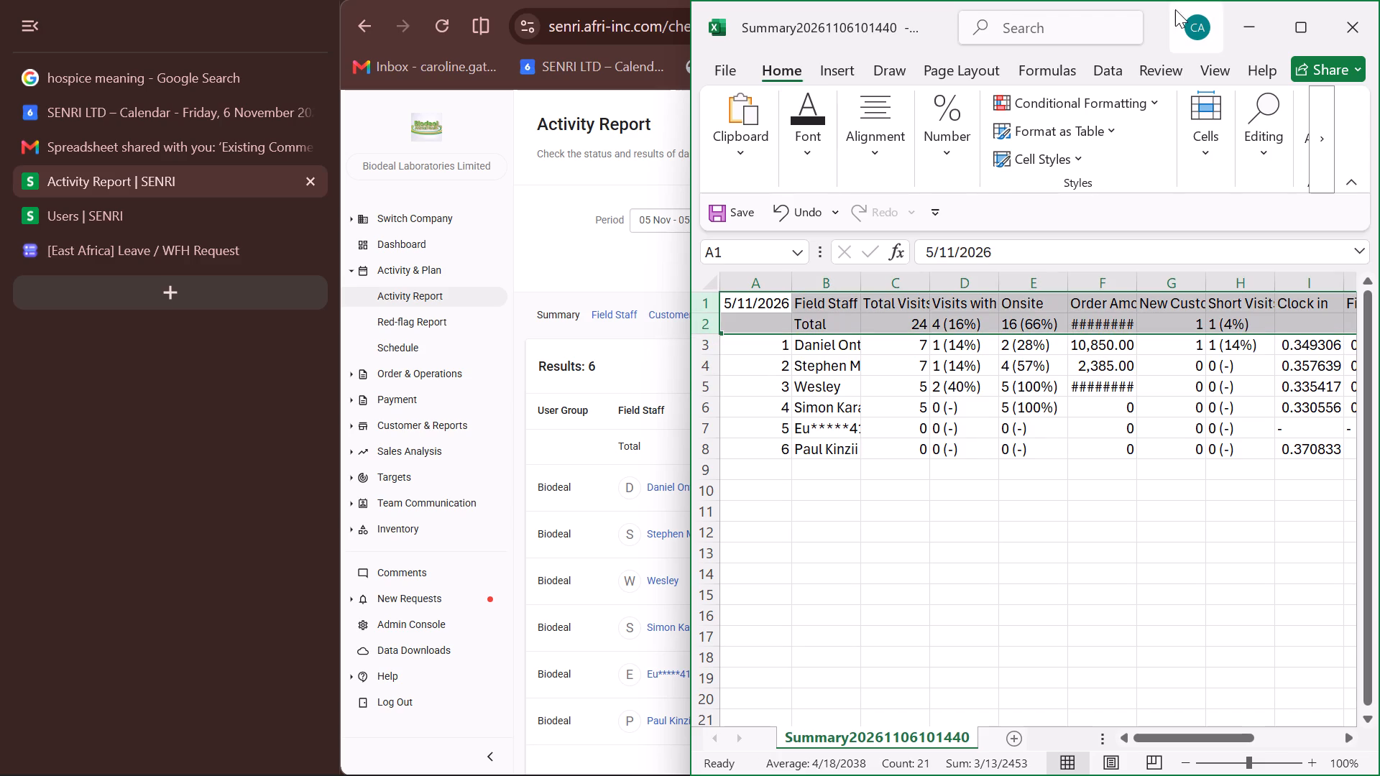
pyautogui.click(1290, 26)
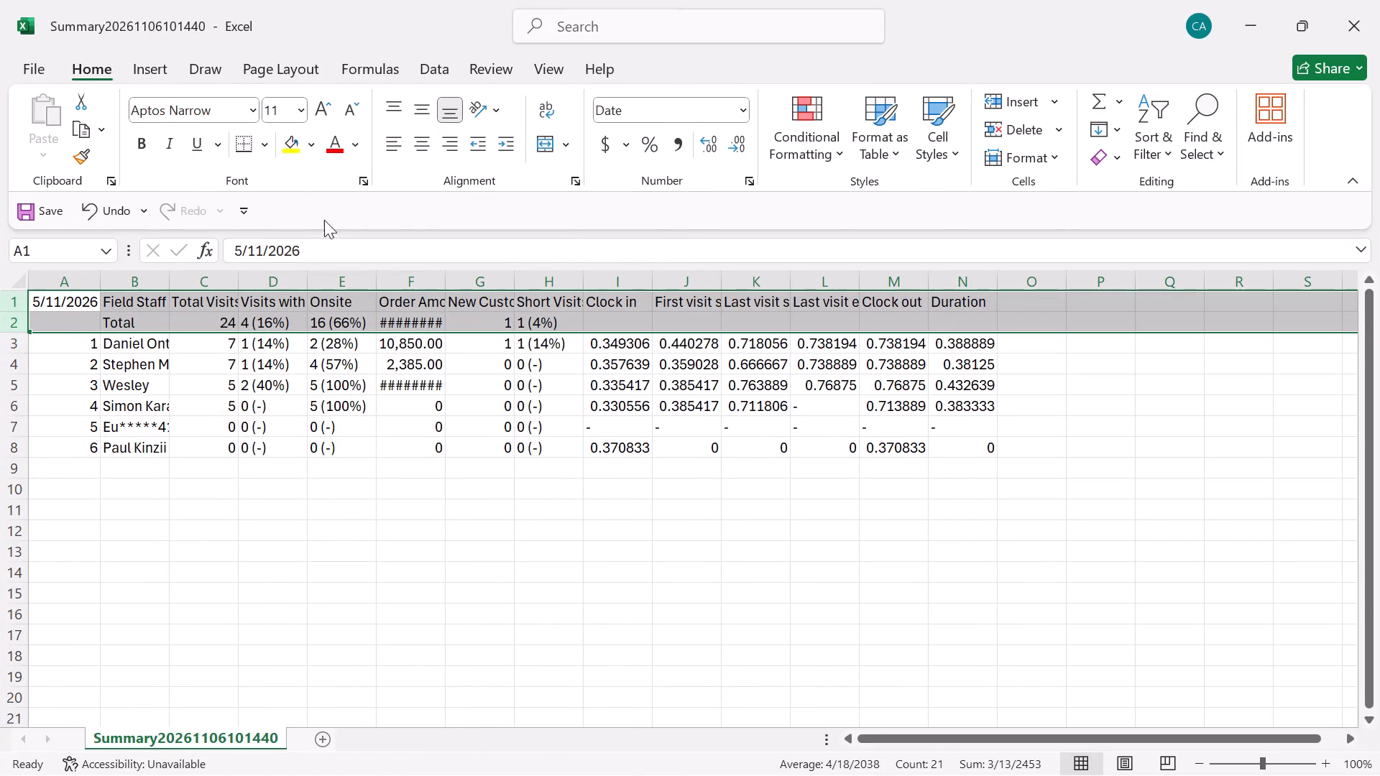
pyautogui.click(139, 149)
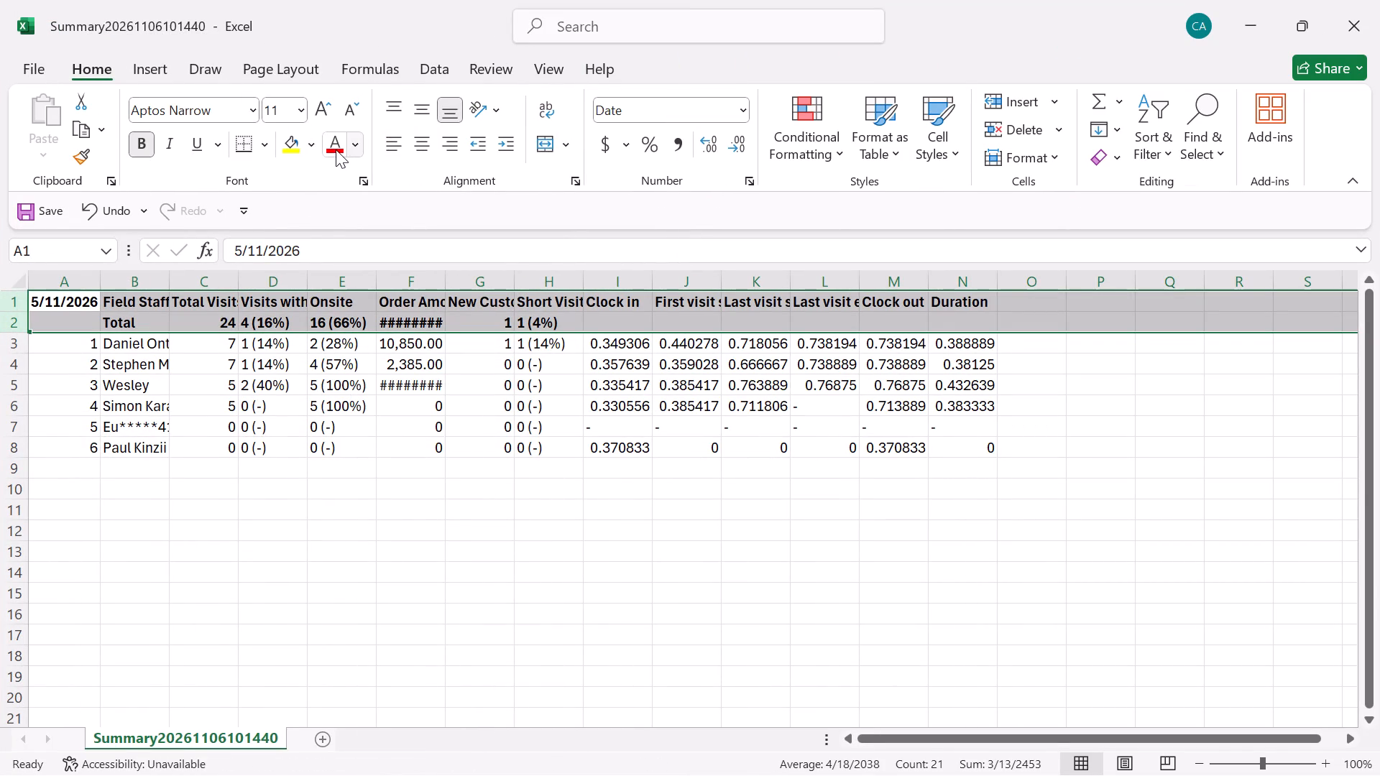
pyautogui.click(336, 149)
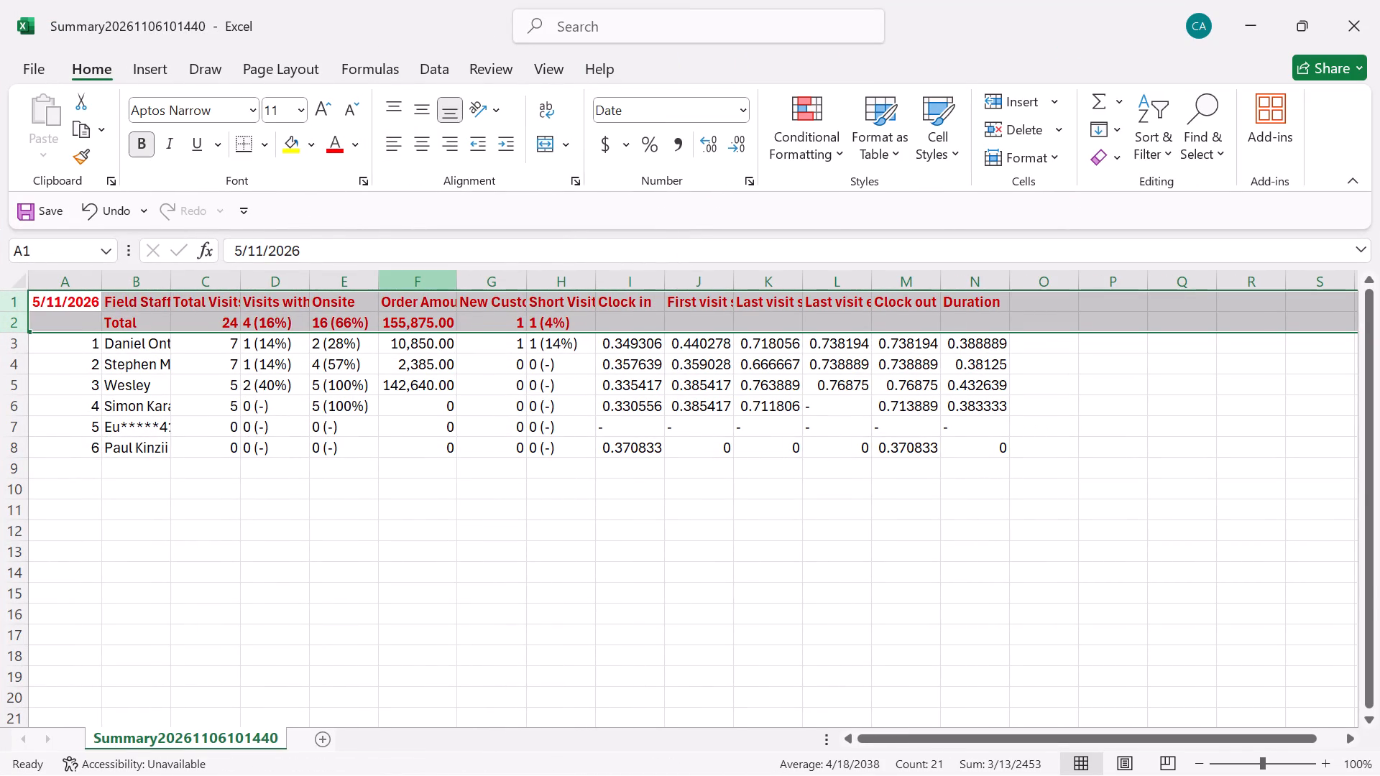
# Delete row 7, the staff entry with the masked name.
pyautogui.click(13, 430)
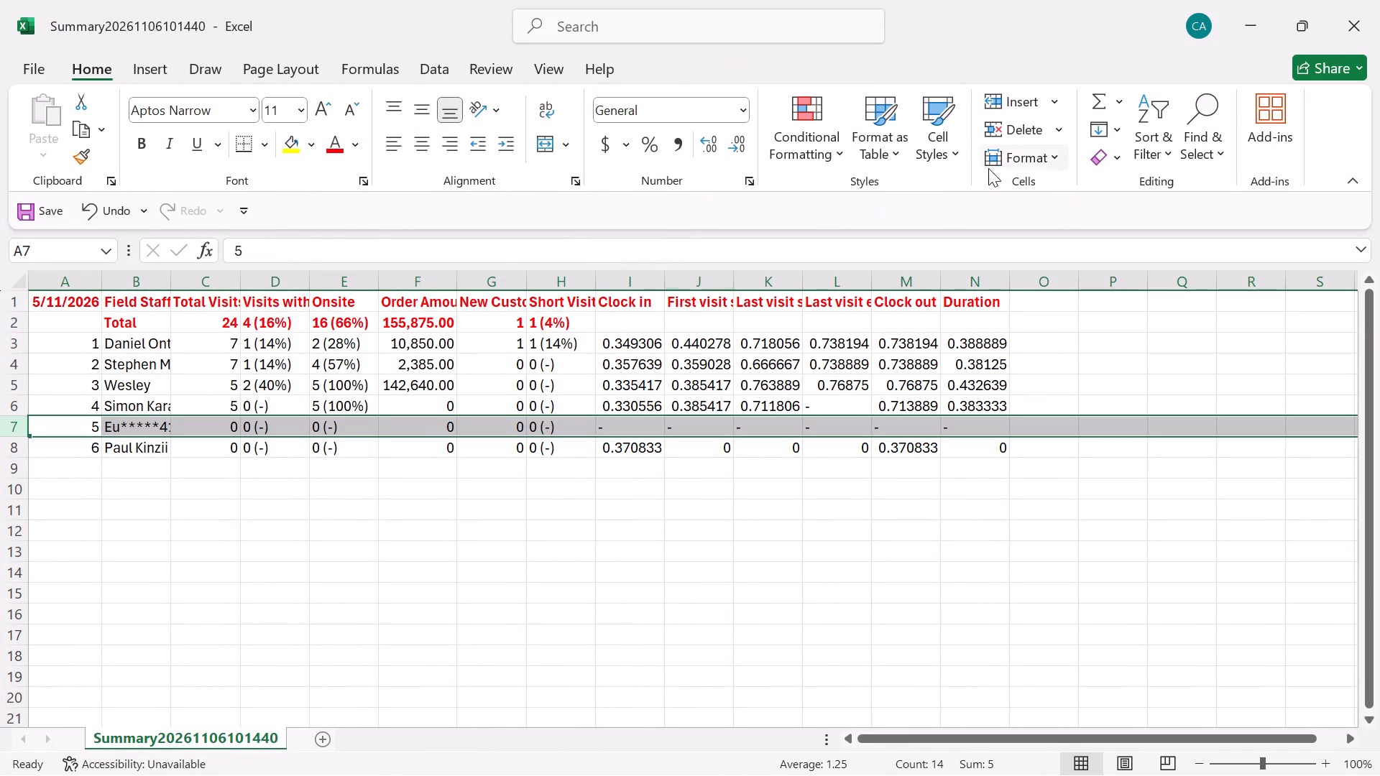
pyautogui.click(1008, 131)
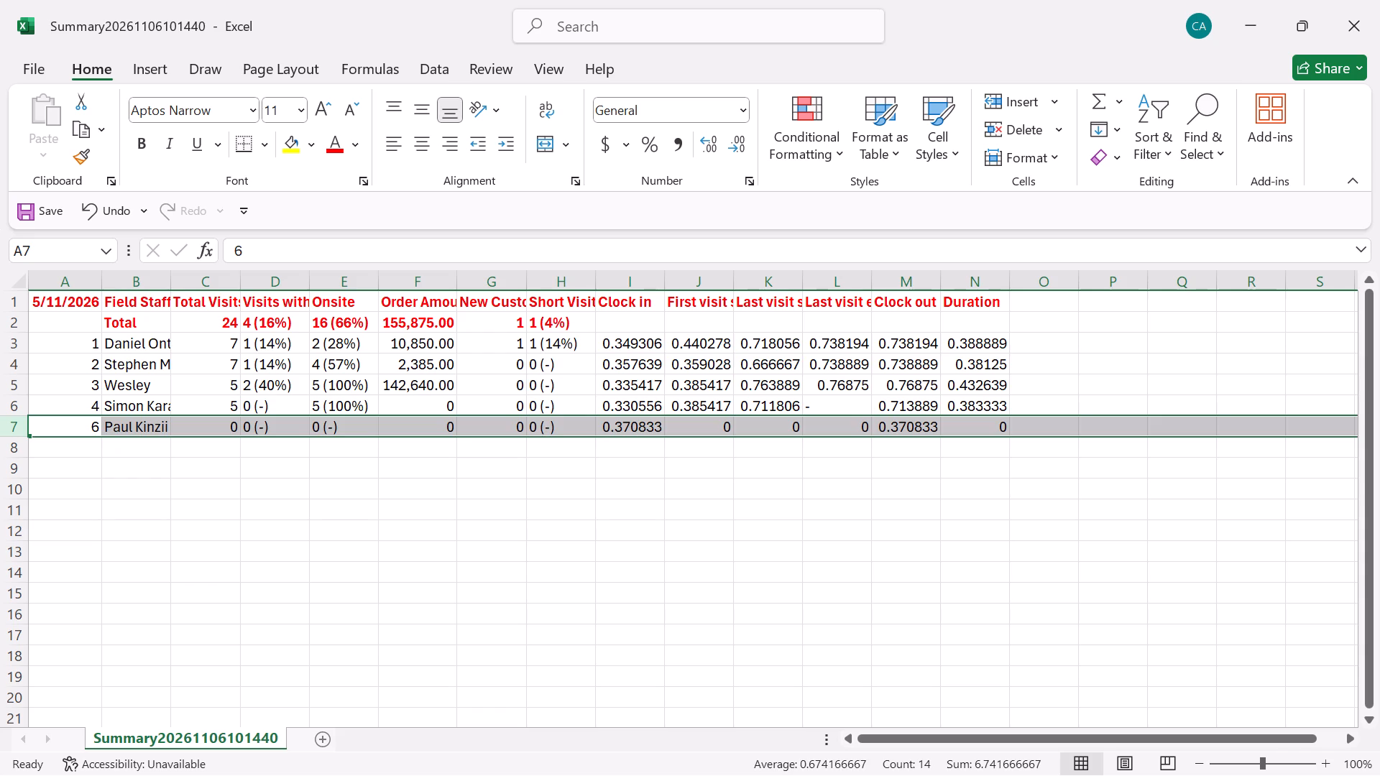
# Renumber the last staff entry, cell A7, as 5.
pyautogui.click(97, 427)
pyautogui.press('5')
pyautogui.click(114, 460)
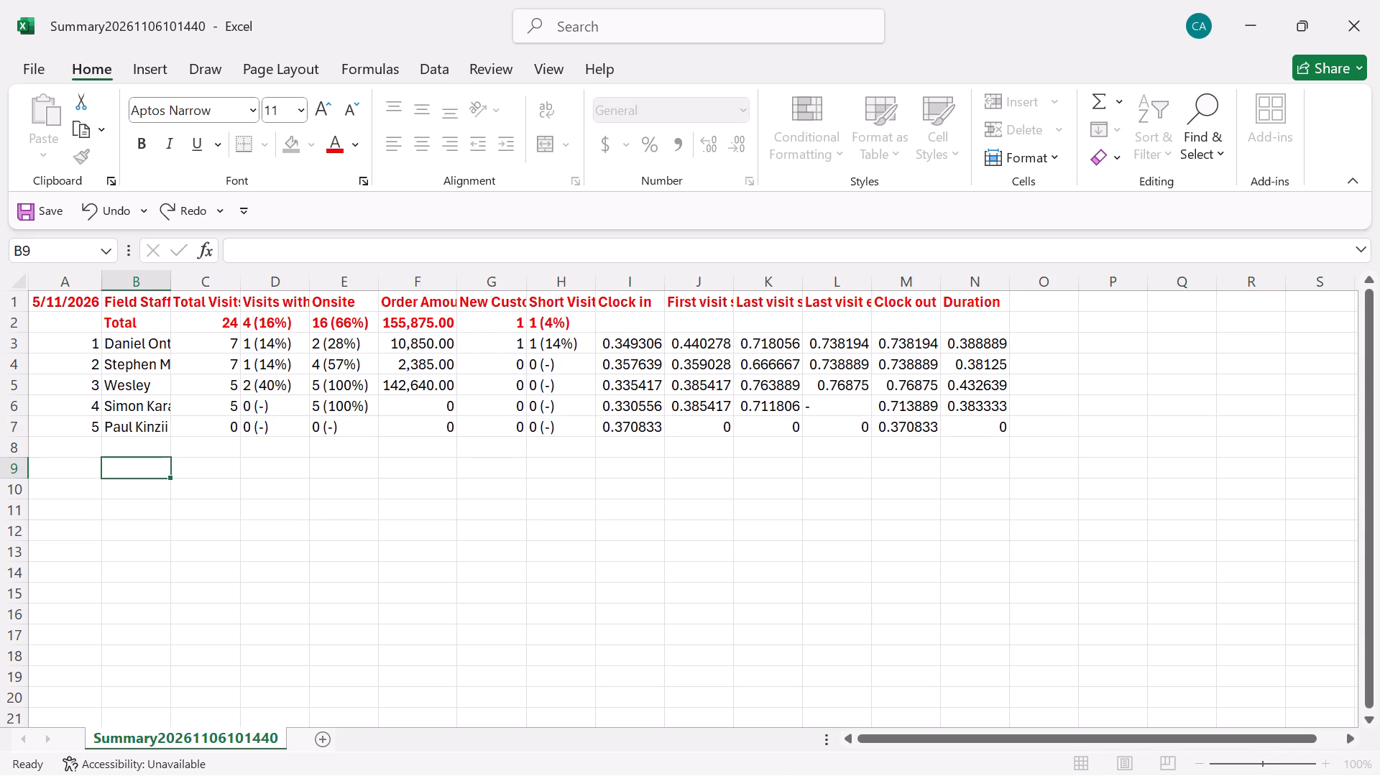
# Format columns I to M, Clock in through Clock out, as Time with the 1:30 PM type.
pyautogui.moveTo(616, 275); pyautogui.dragTo(894, 226)
pyautogui.click(753, 177)
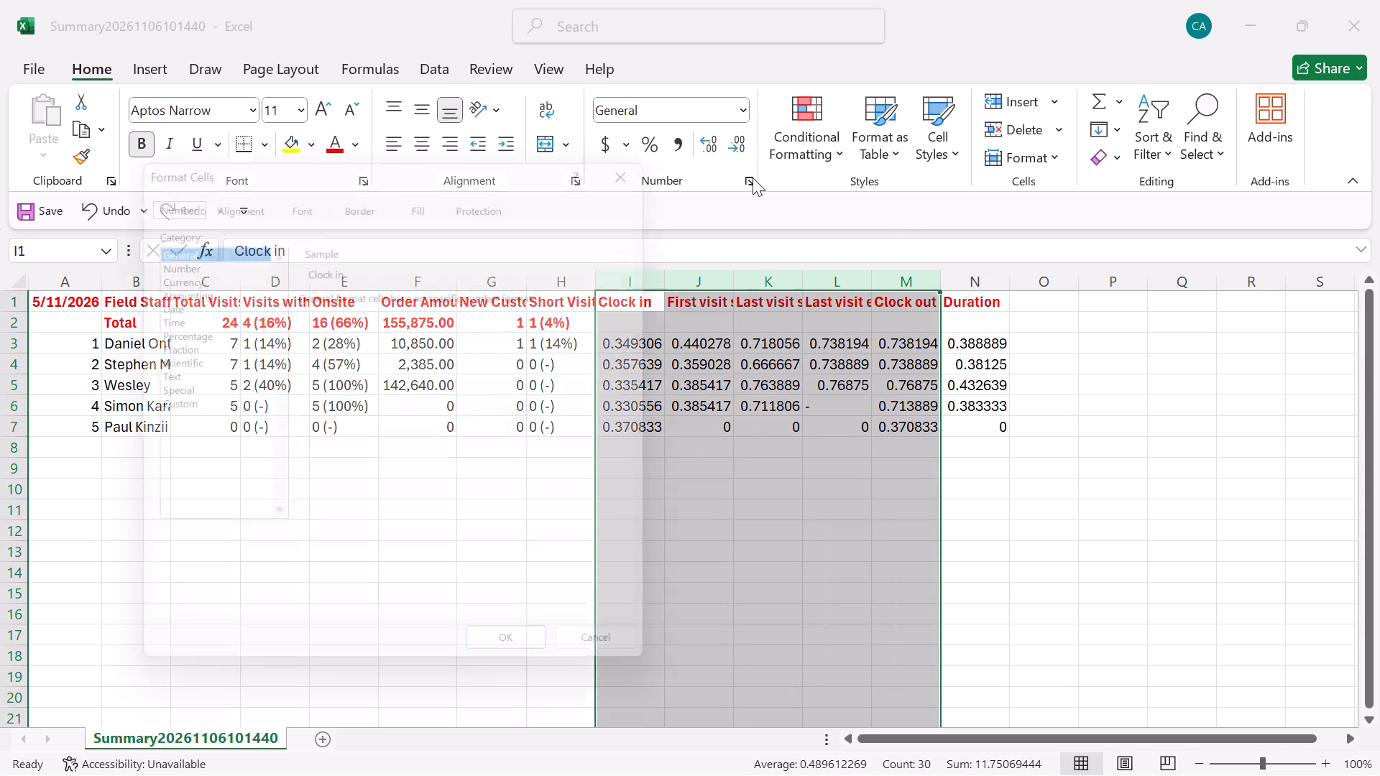
pyautogui.click(168, 312)
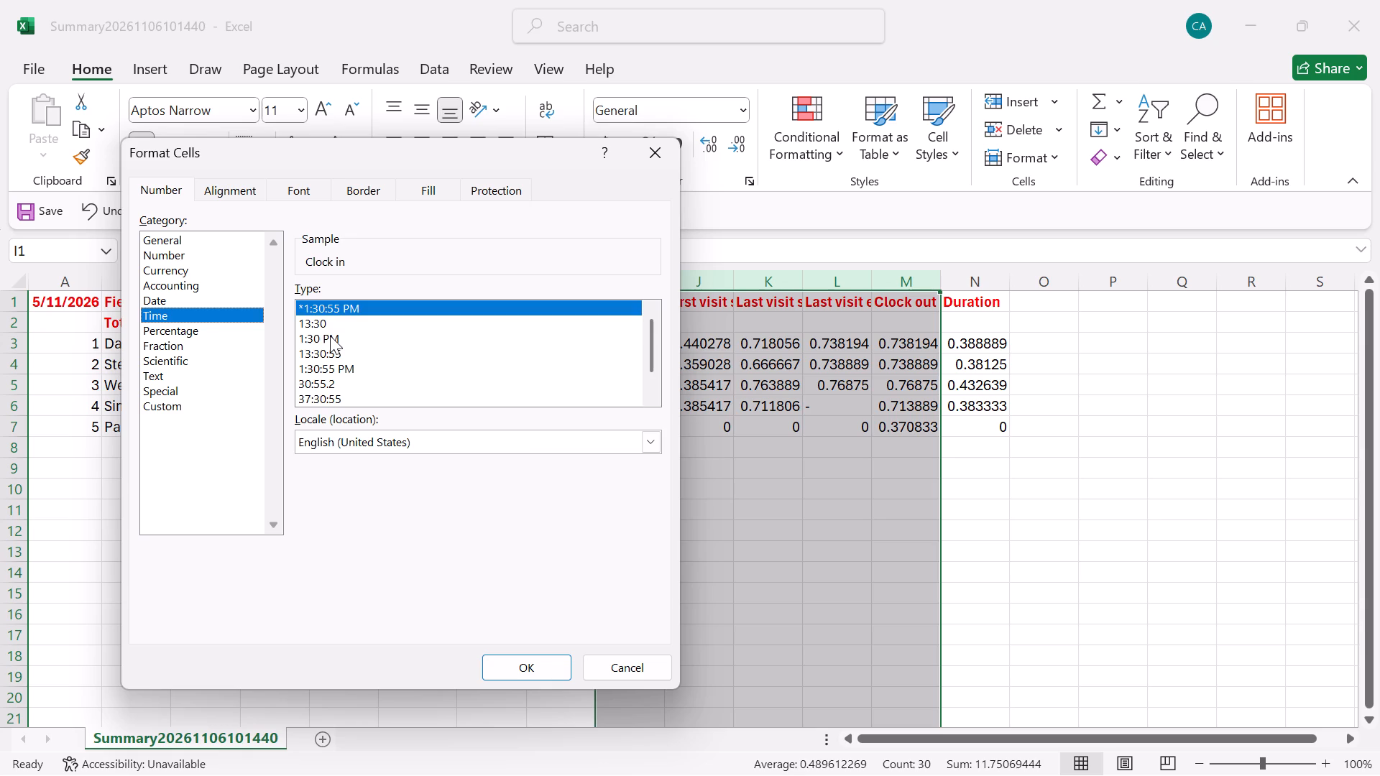
pyautogui.click(330, 336)
pyautogui.click(548, 660)
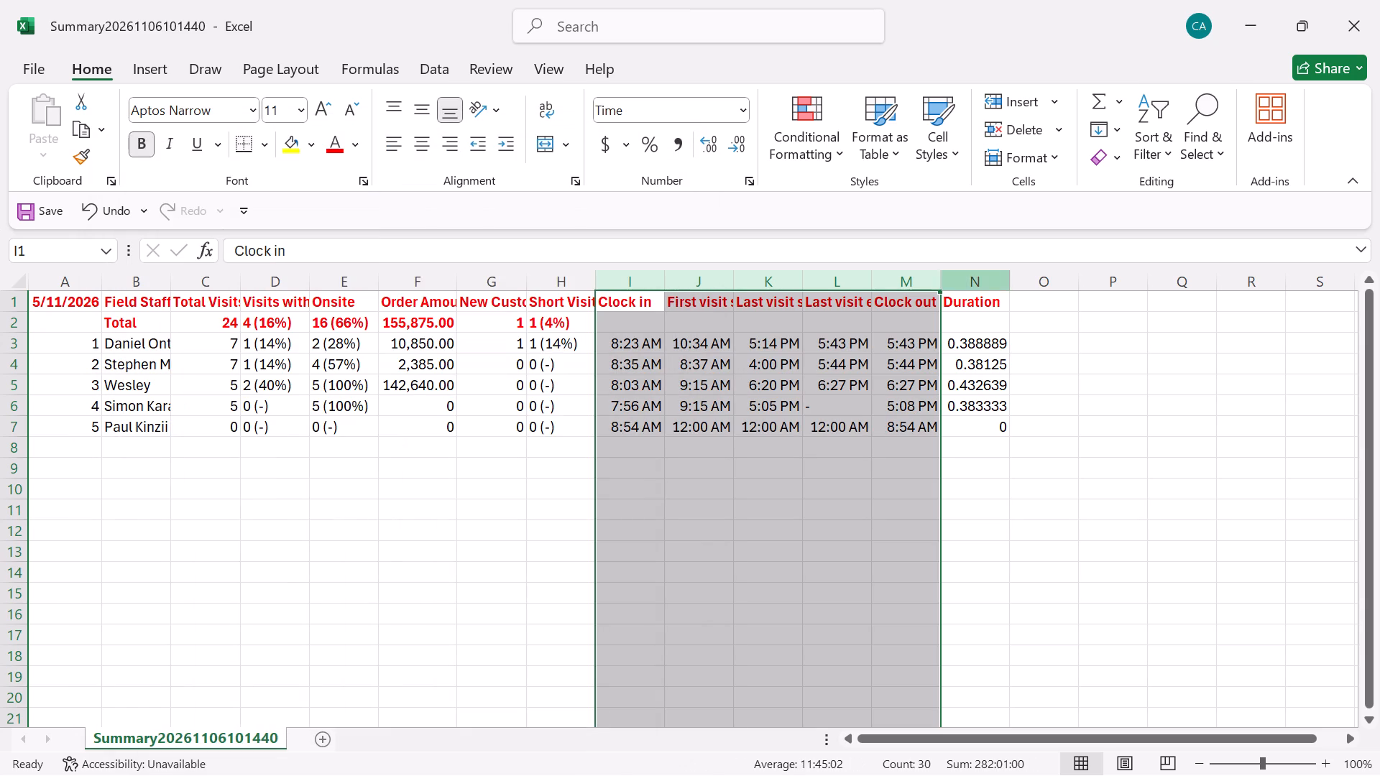
# Format the Duration column N as Time with the 13:30 type.
pyautogui.click(968, 283)
pyautogui.click(746, 180)
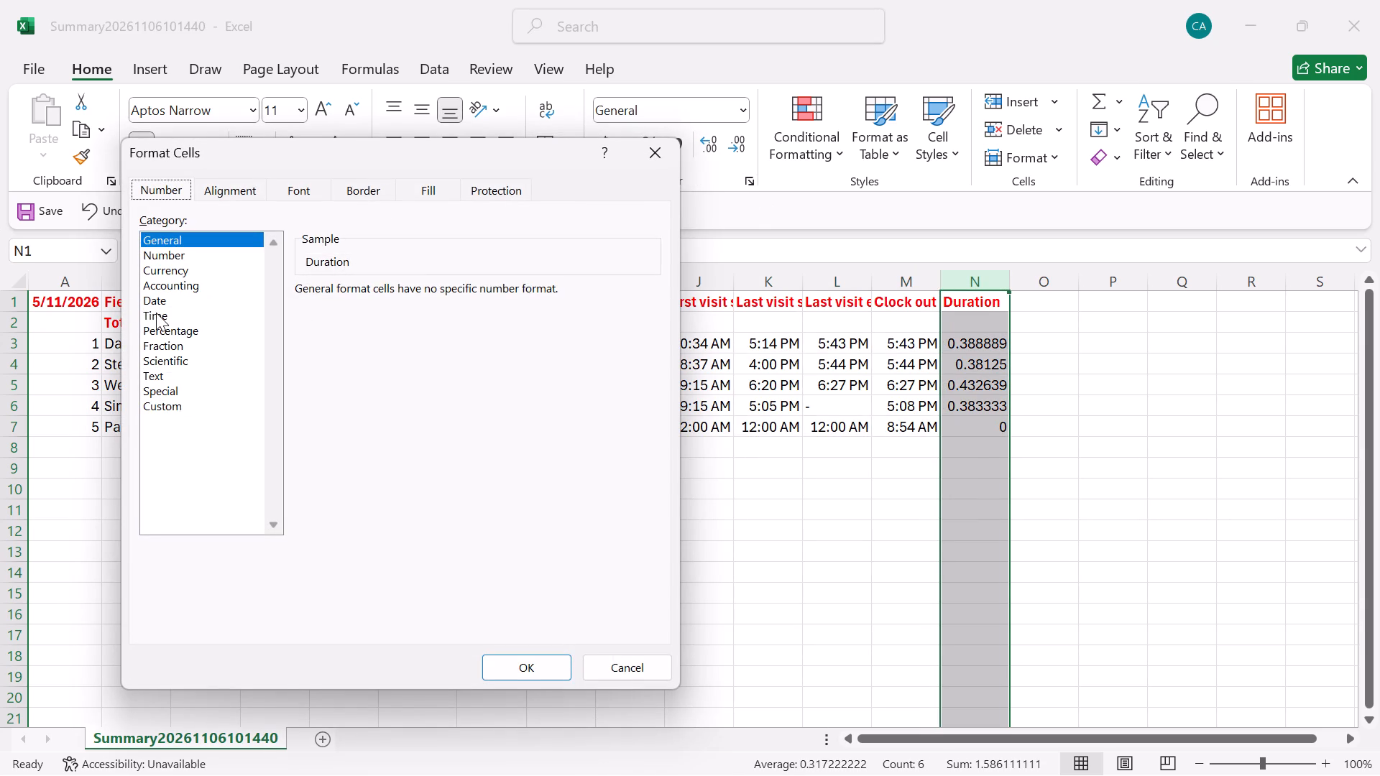
pyautogui.click(156, 313)
pyautogui.click(319, 326)
pyautogui.click(534, 671)
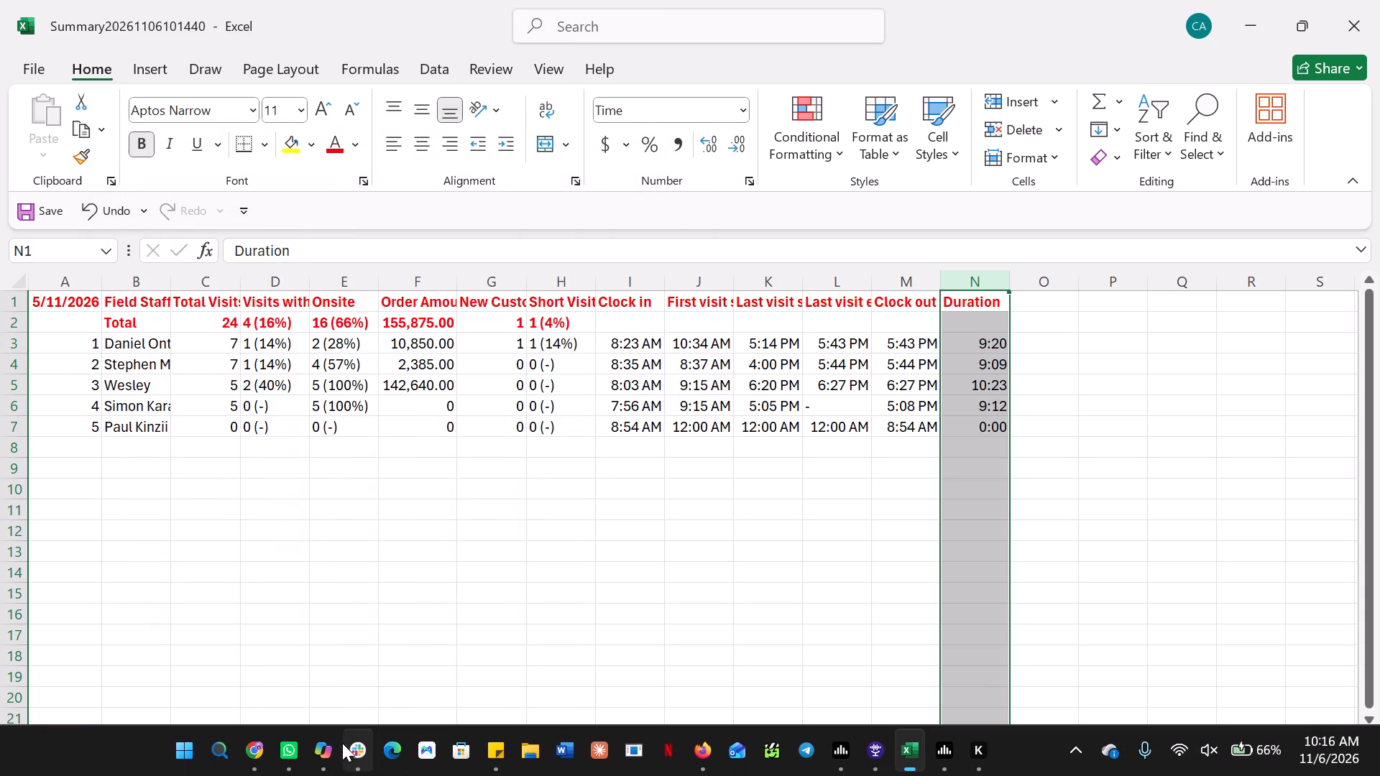
# Go to the SENRI Activity Report in Chrome and switch the company to BIODEAL HUMAN HEALTH UGANDA.
pyautogui.click(264, 678)
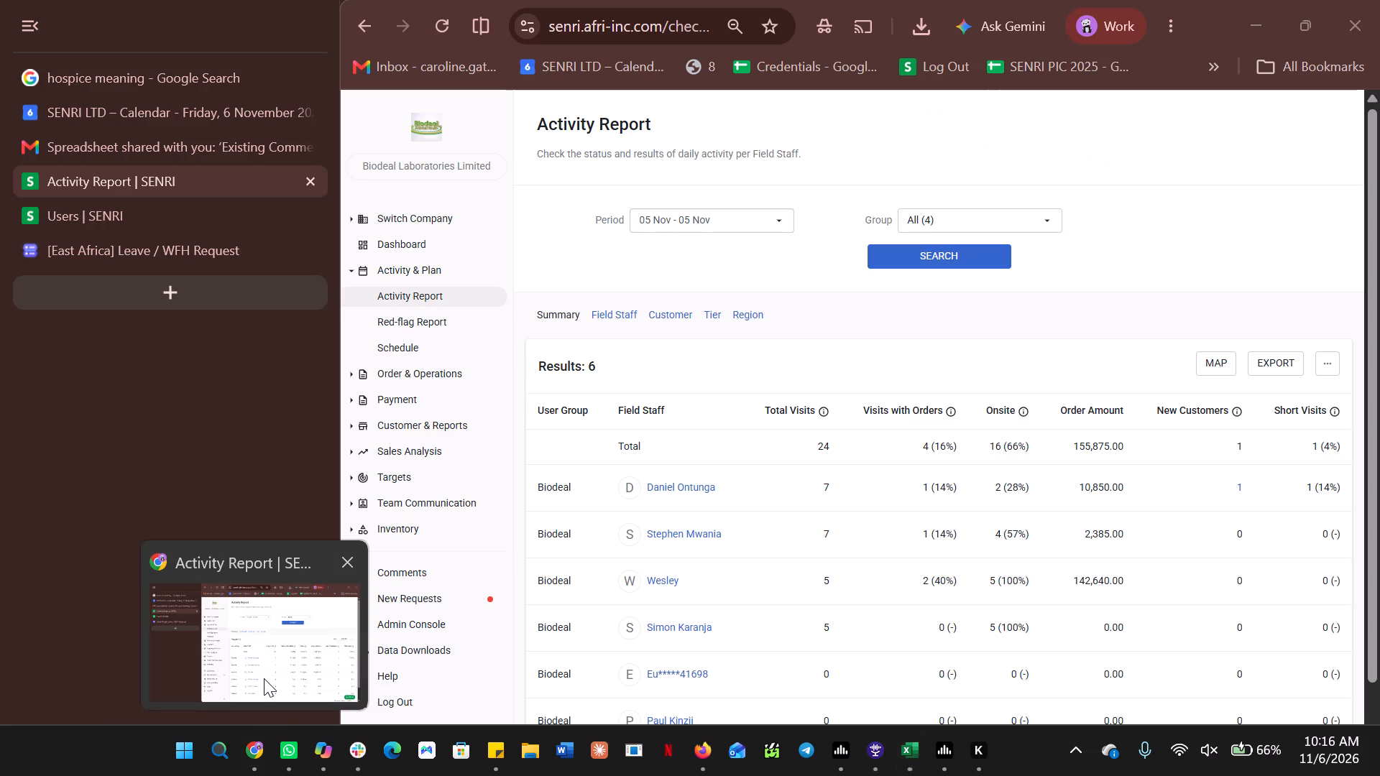
pyautogui.click(392, 221)
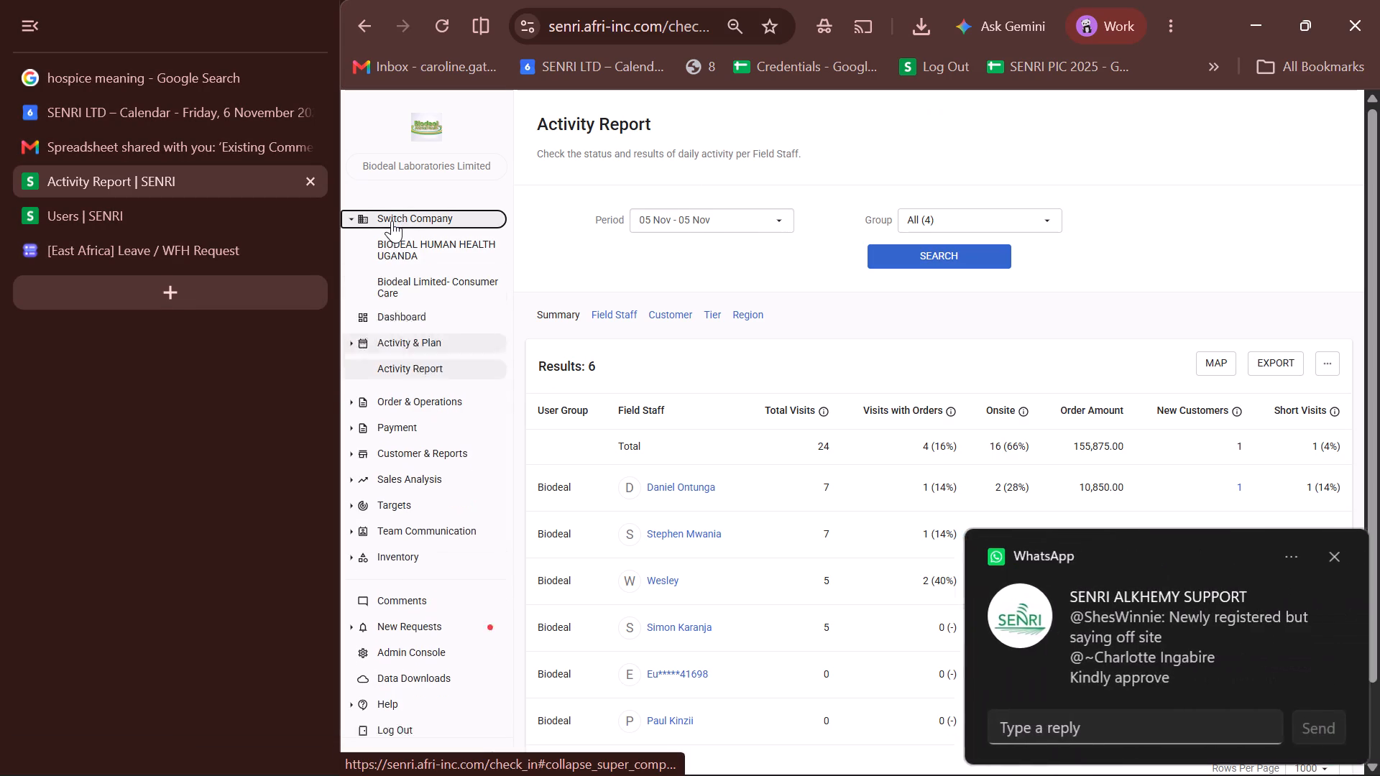
pyautogui.click(387, 252)
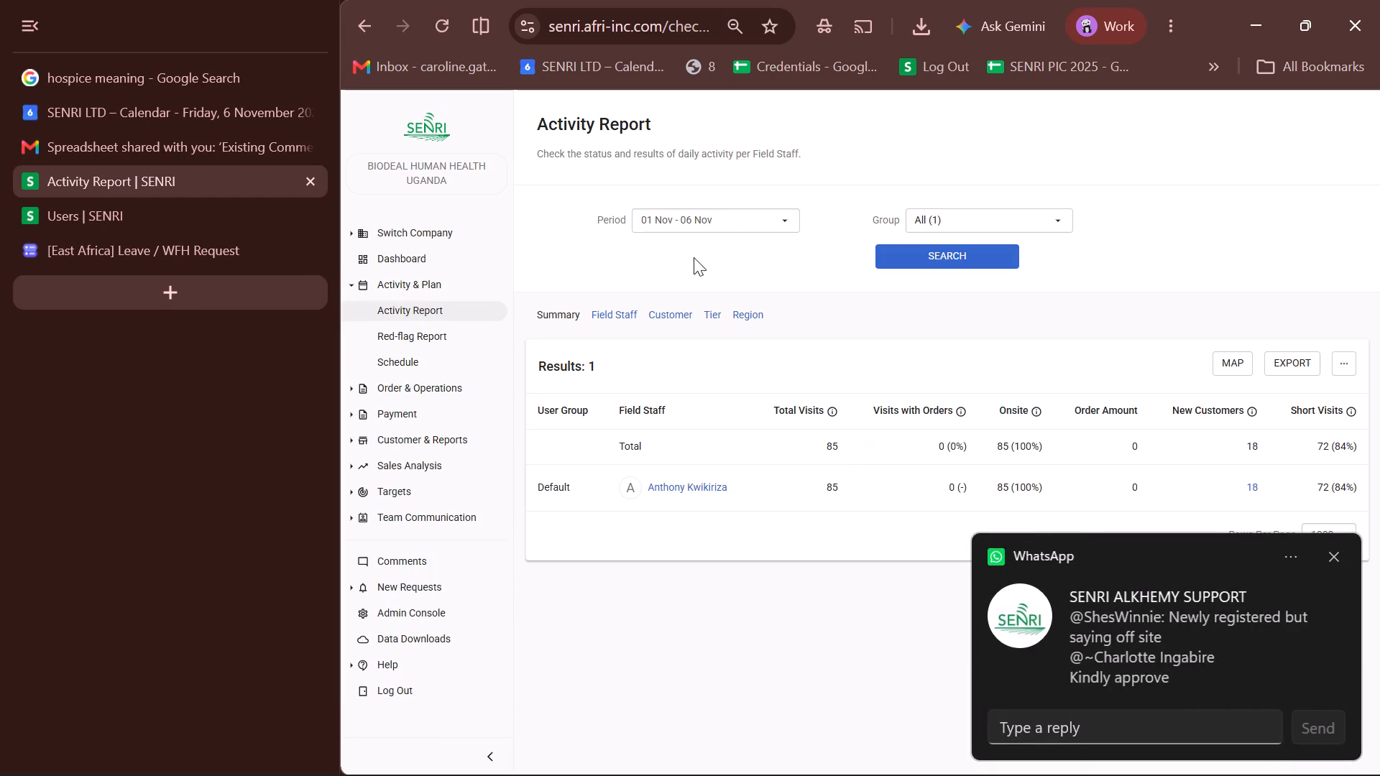
# Set the Activity Report period to 05 Nov - 05 Nov and run the search for all groups.
pyautogui.click(716, 219)
pyautogui.click(664, 272)
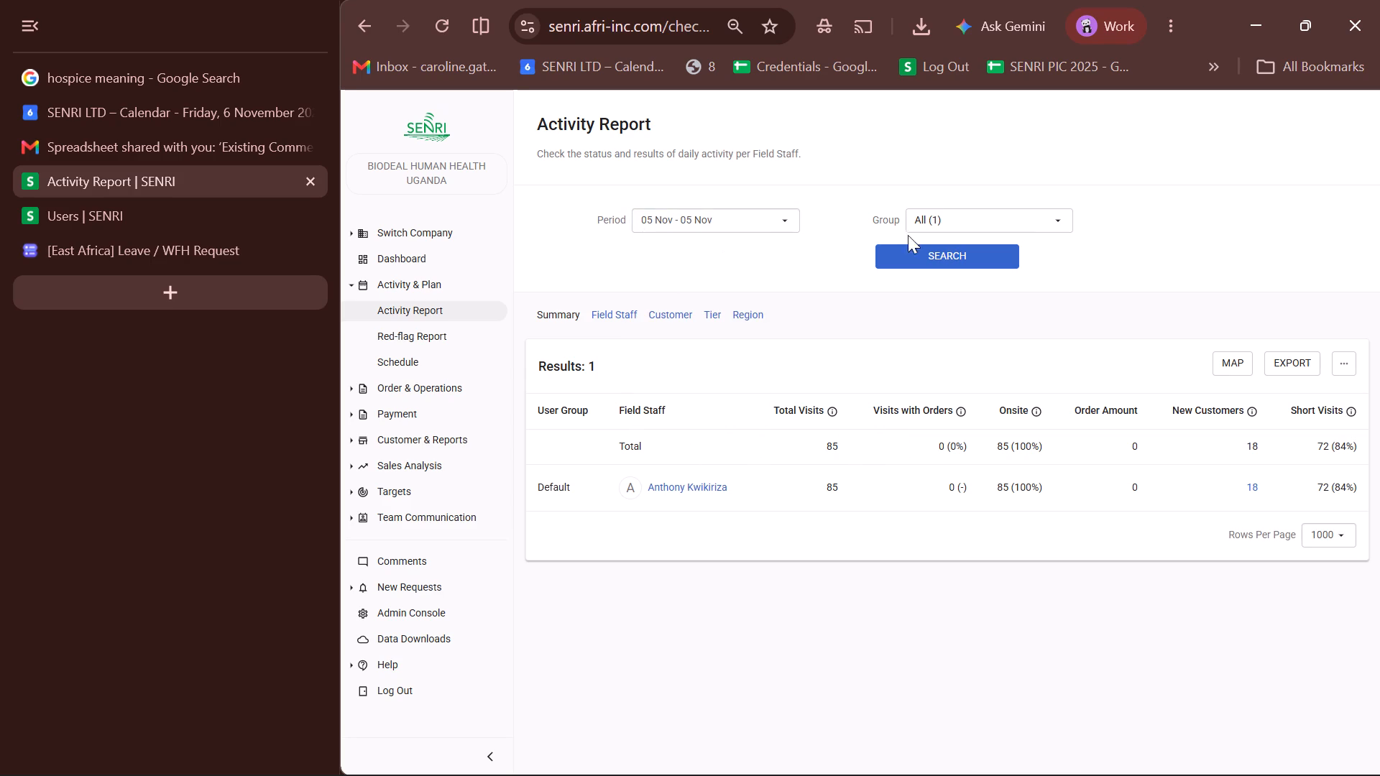
pyautogui.click(942, 254)
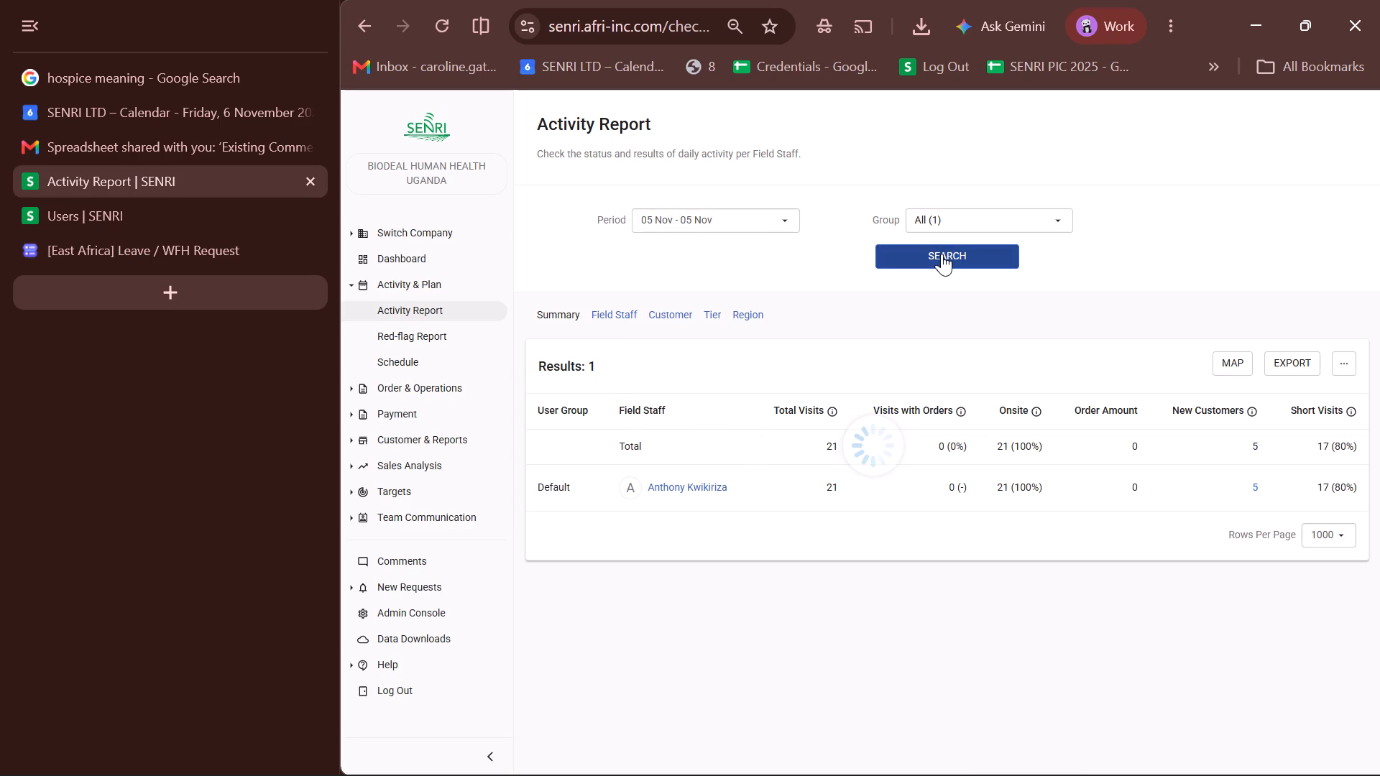
pyautogui.tripleClick(942, 254)
pyautogui.moveTo(942, 254); pyautogui.dragTo(1290, 352)
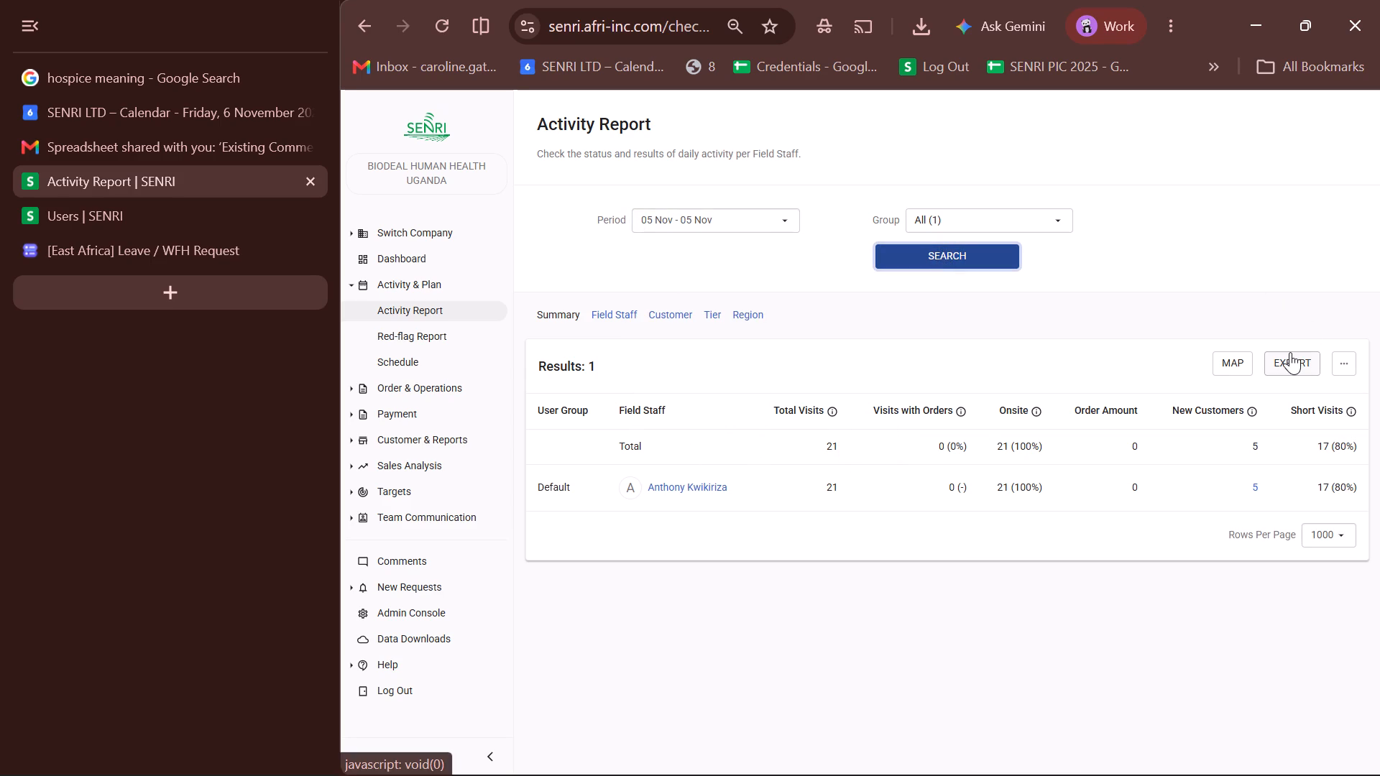
# Export the 05 Nov Activity Report summary for BIODEAL HUMAN HEALTH UGANDA and open the downloaded CSV in Excel.
pyautogui.click(1290, 352)
pyautogui.click(757, 96)
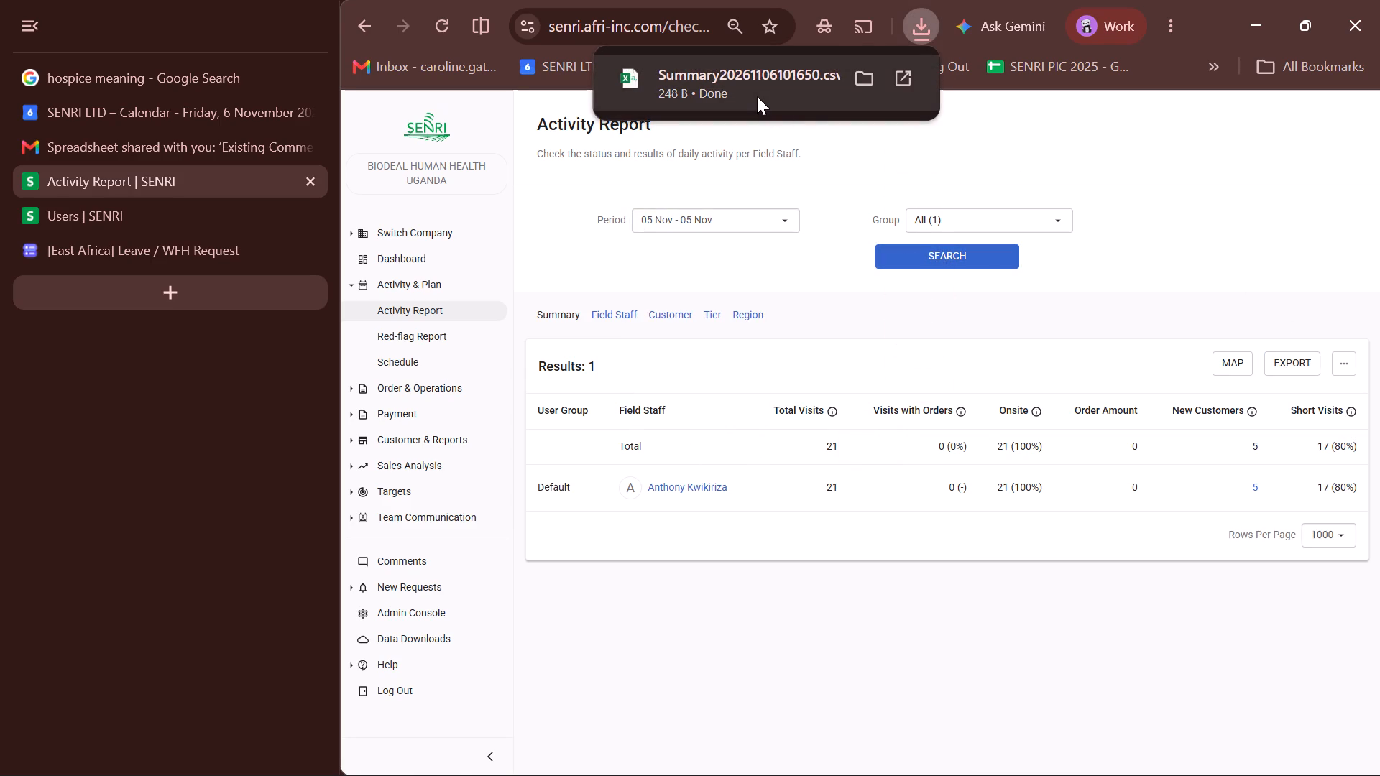
pyautogui.click(535, 654)
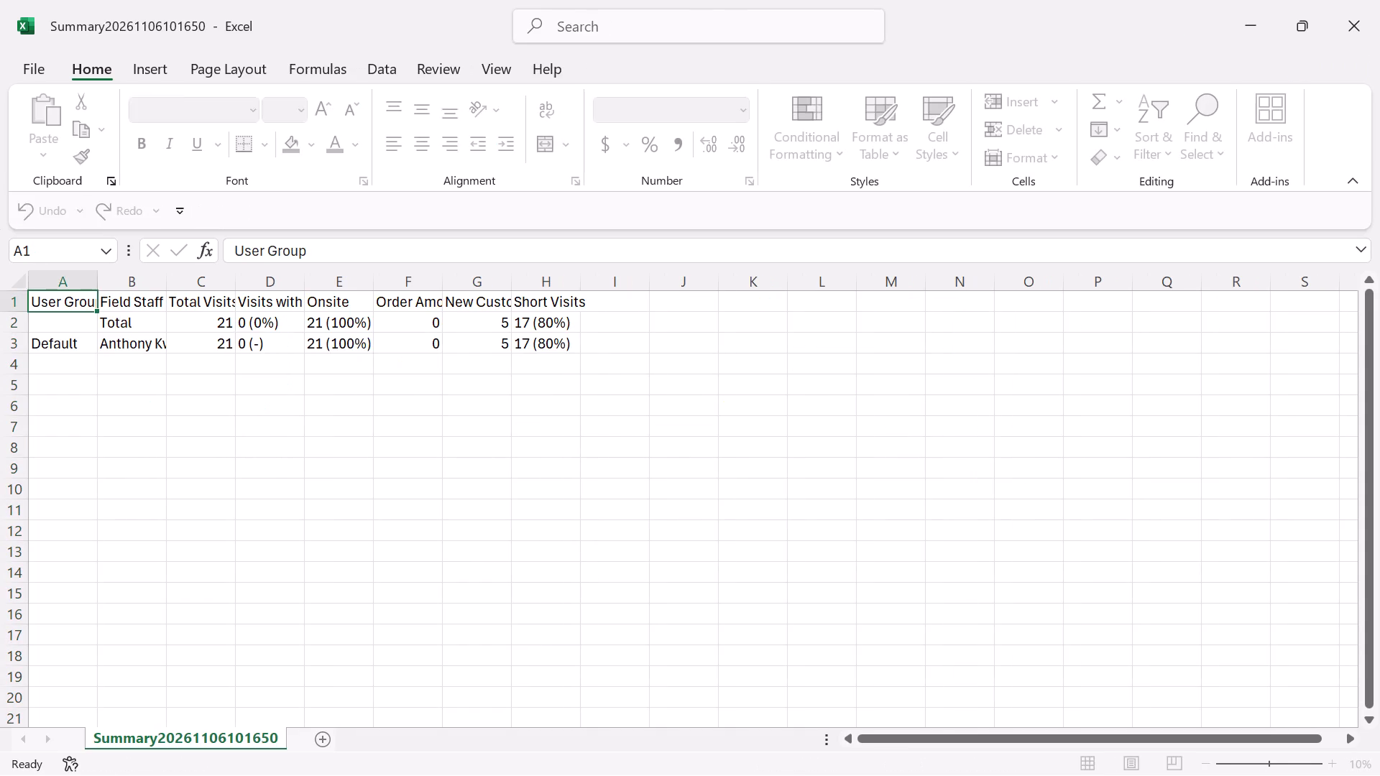
pyautogui.click(944, 753)
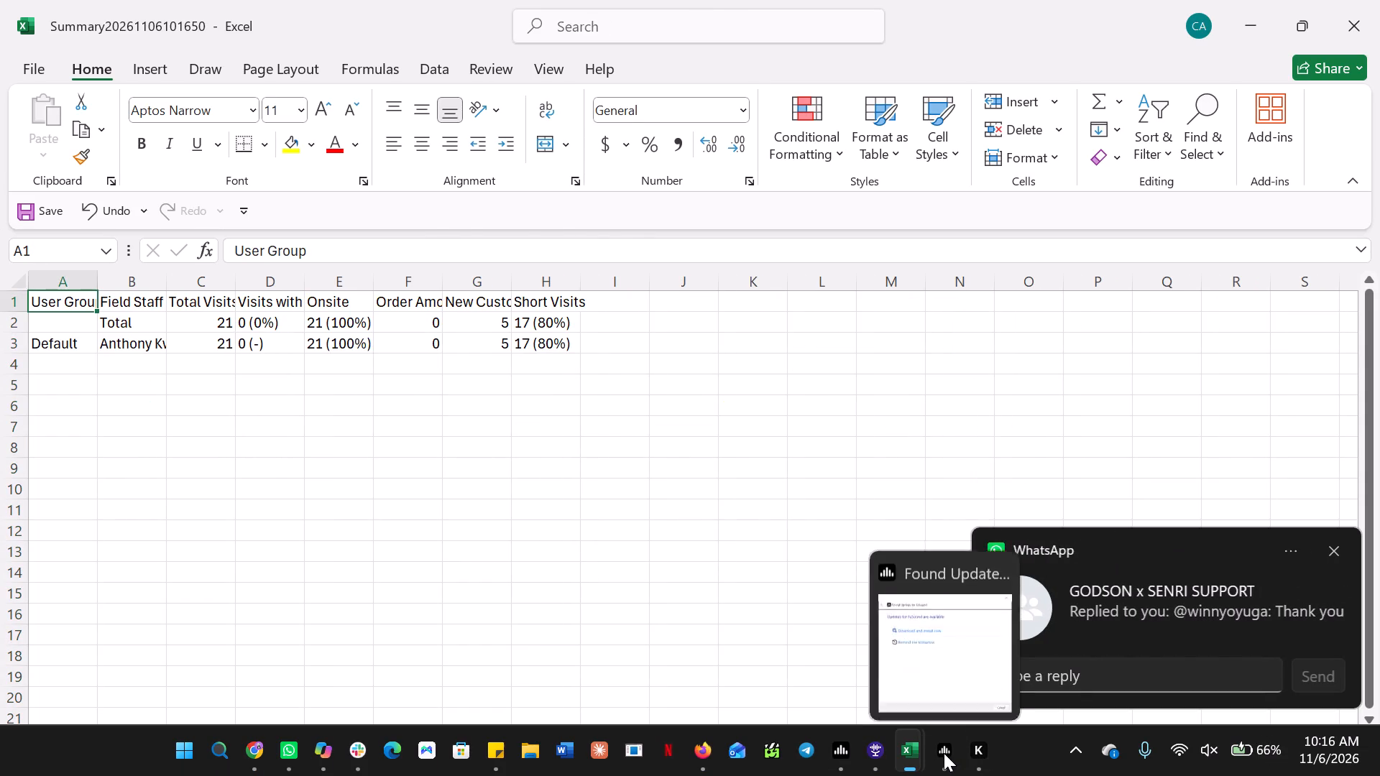
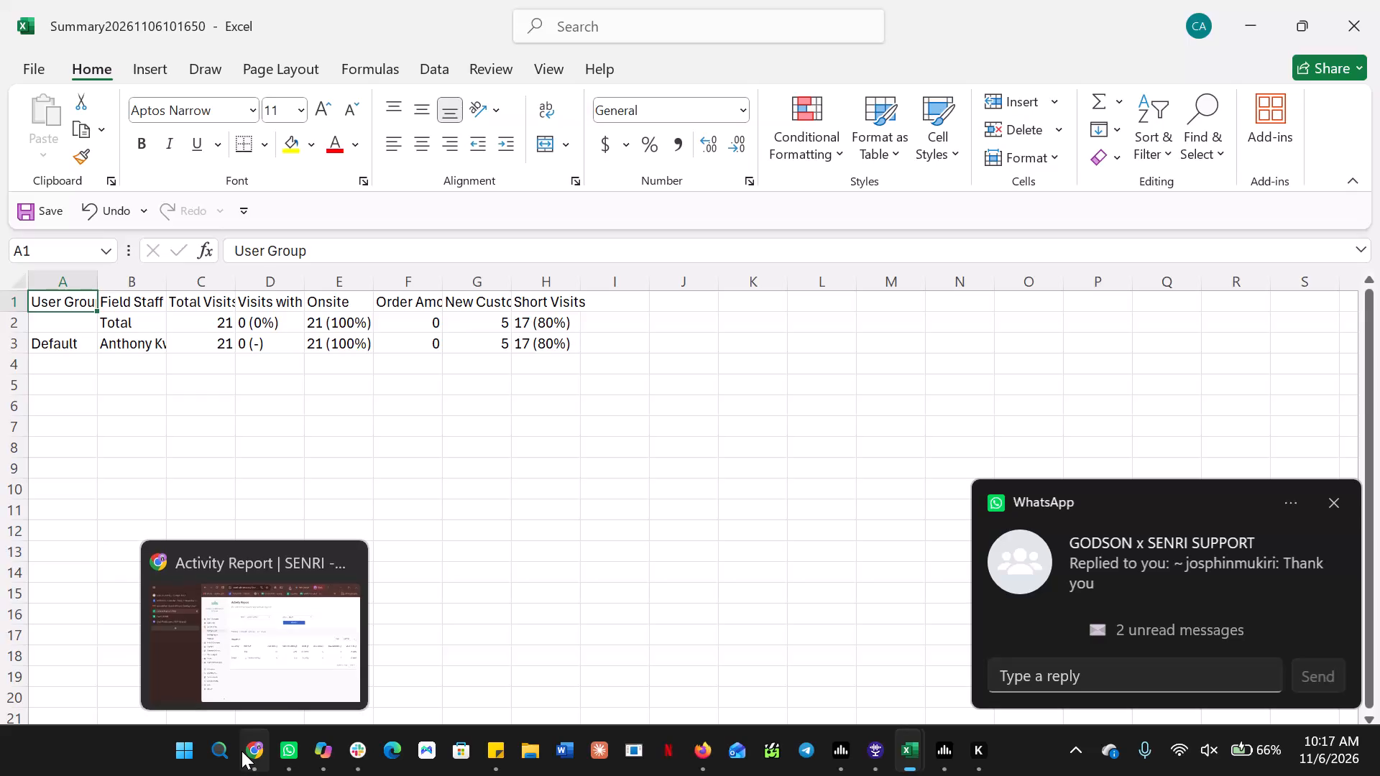
# Switch to Chrome, download the attendance CSV from BIODEAL's 05 Nov Activity Report, and open it in Excel.
pyautogui.click(259, 701)
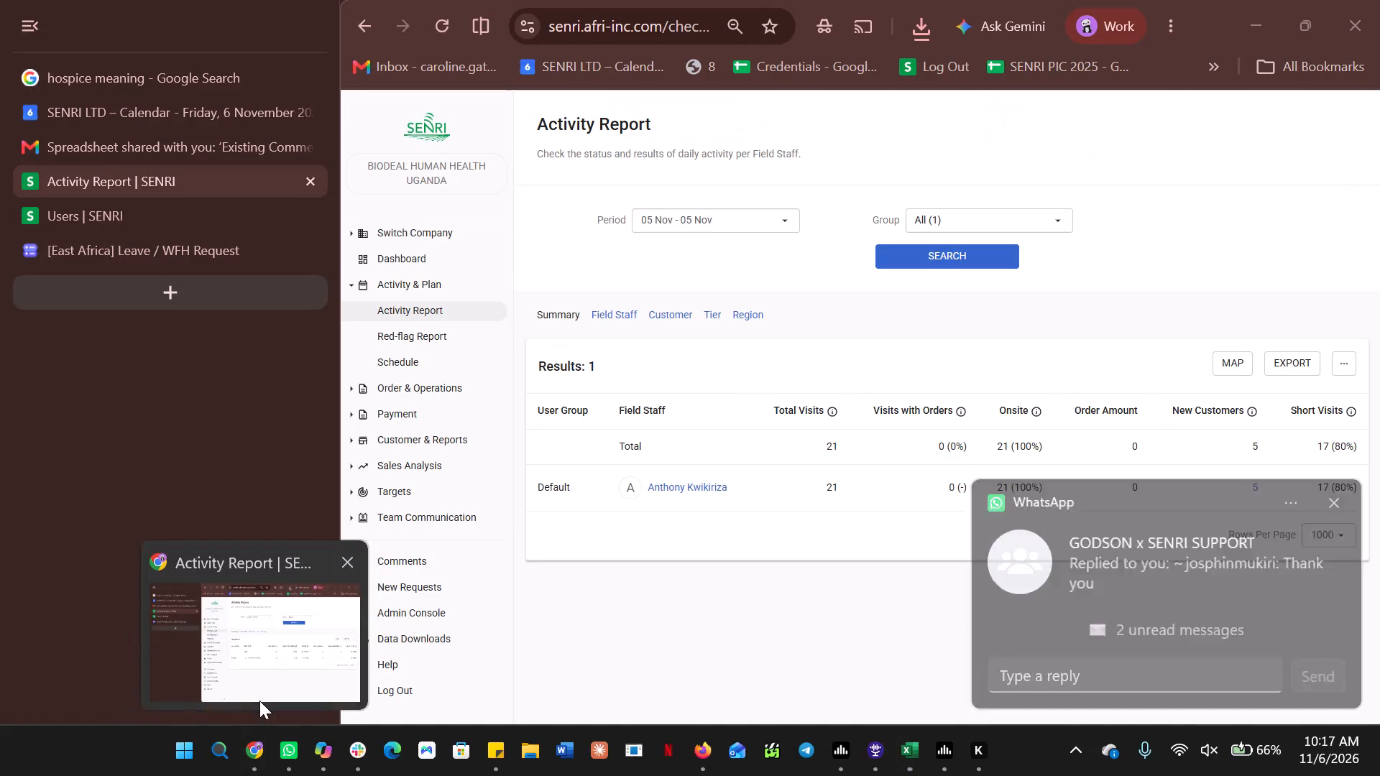
pyautogui.click(1352, 360)
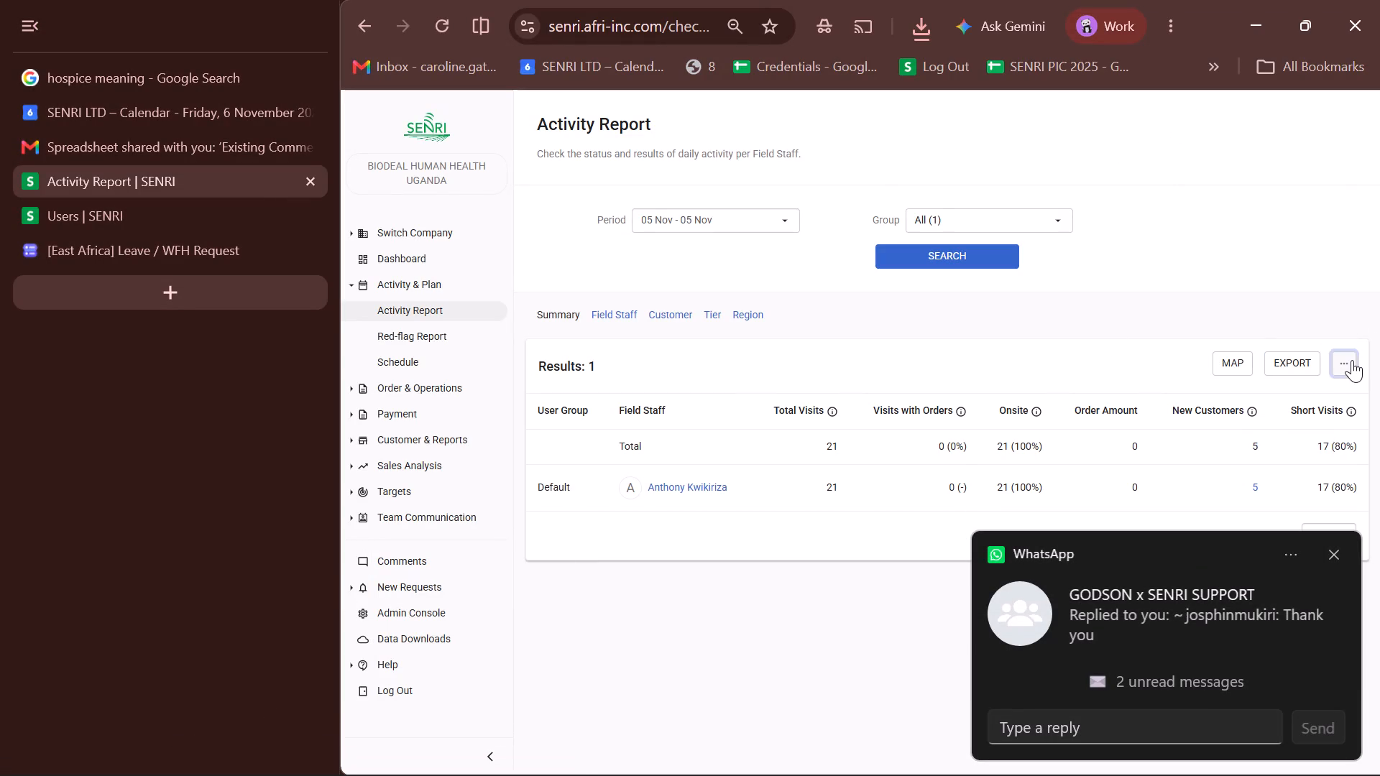
pyautogui.click(1287, 401)
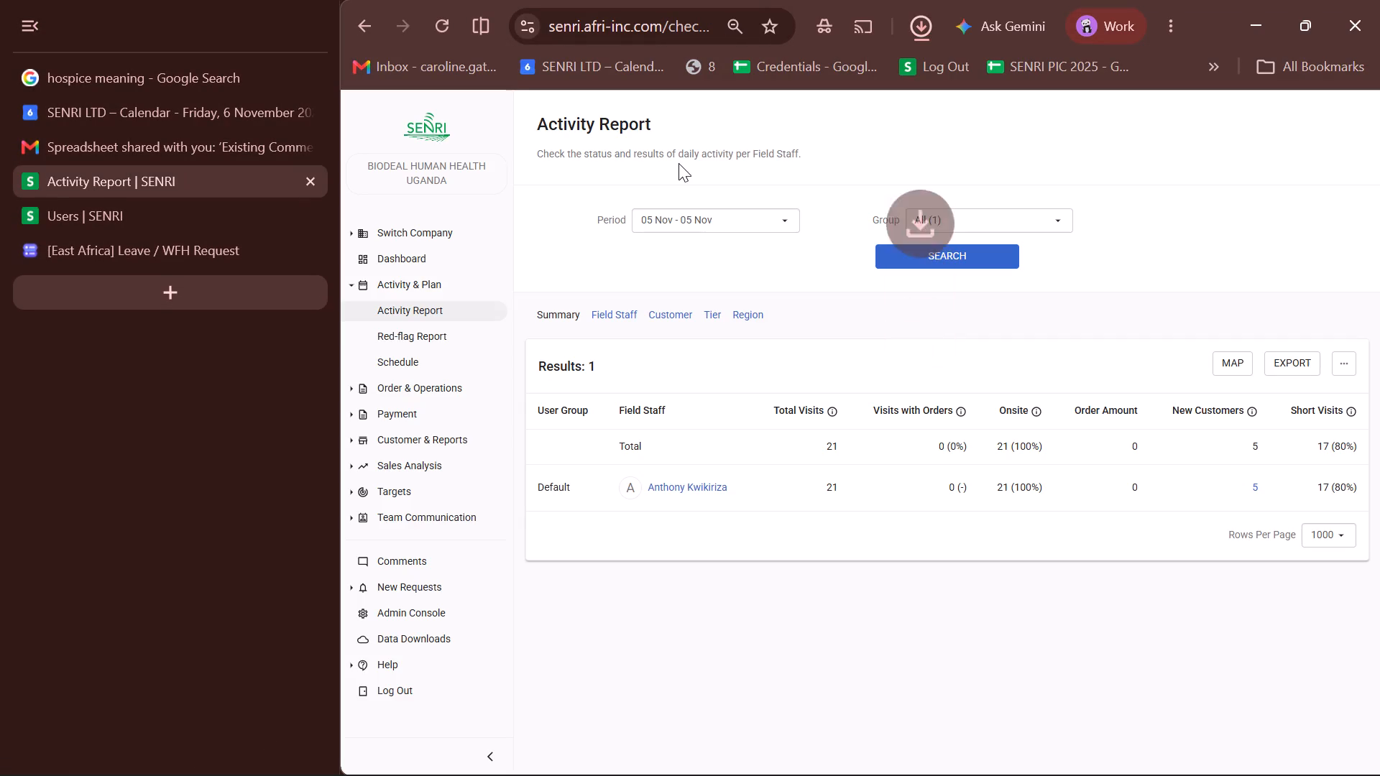
pyautogui.click(716, 97)
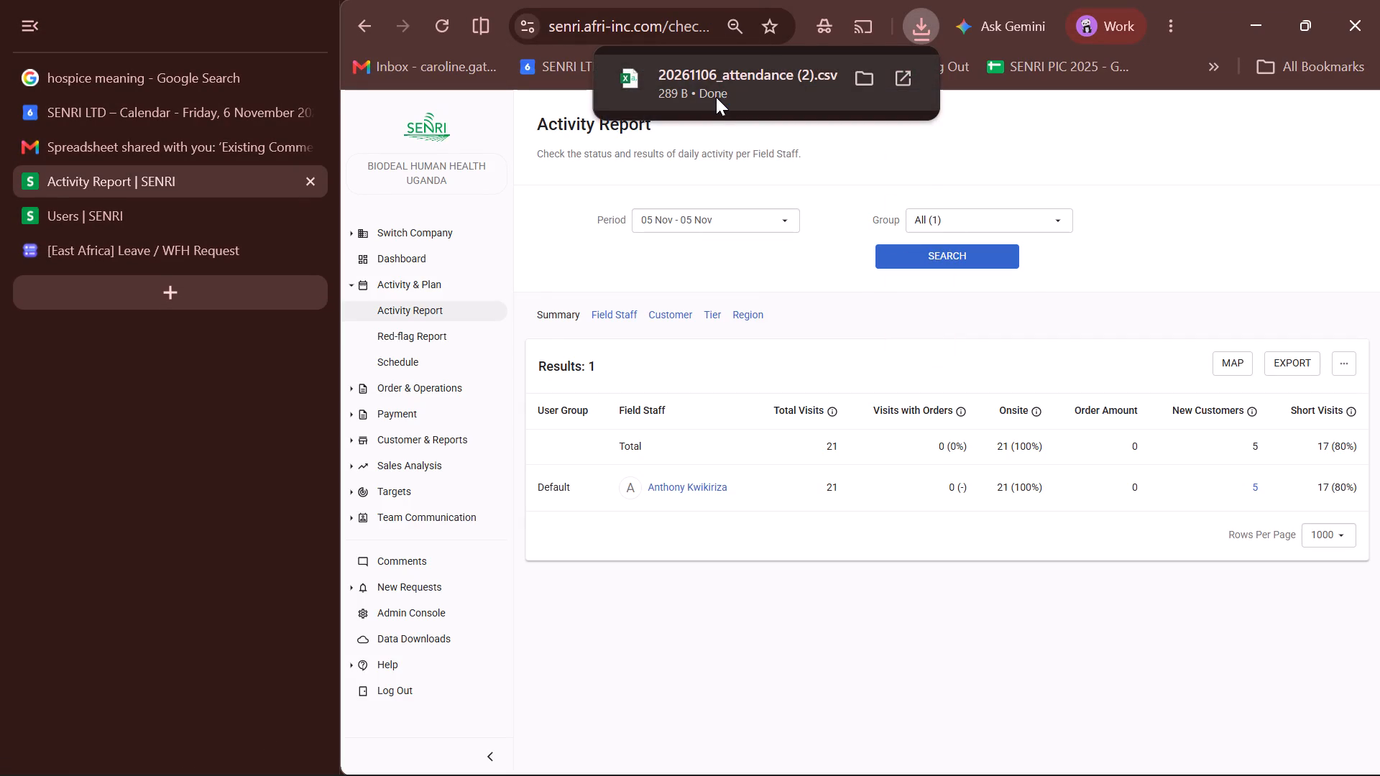
# Move the headers Clock in through Duration from E1:J1 of the attendance file to the BIODEAL Summary workbook, starting at I1.
pyautogui.click(611, 293)
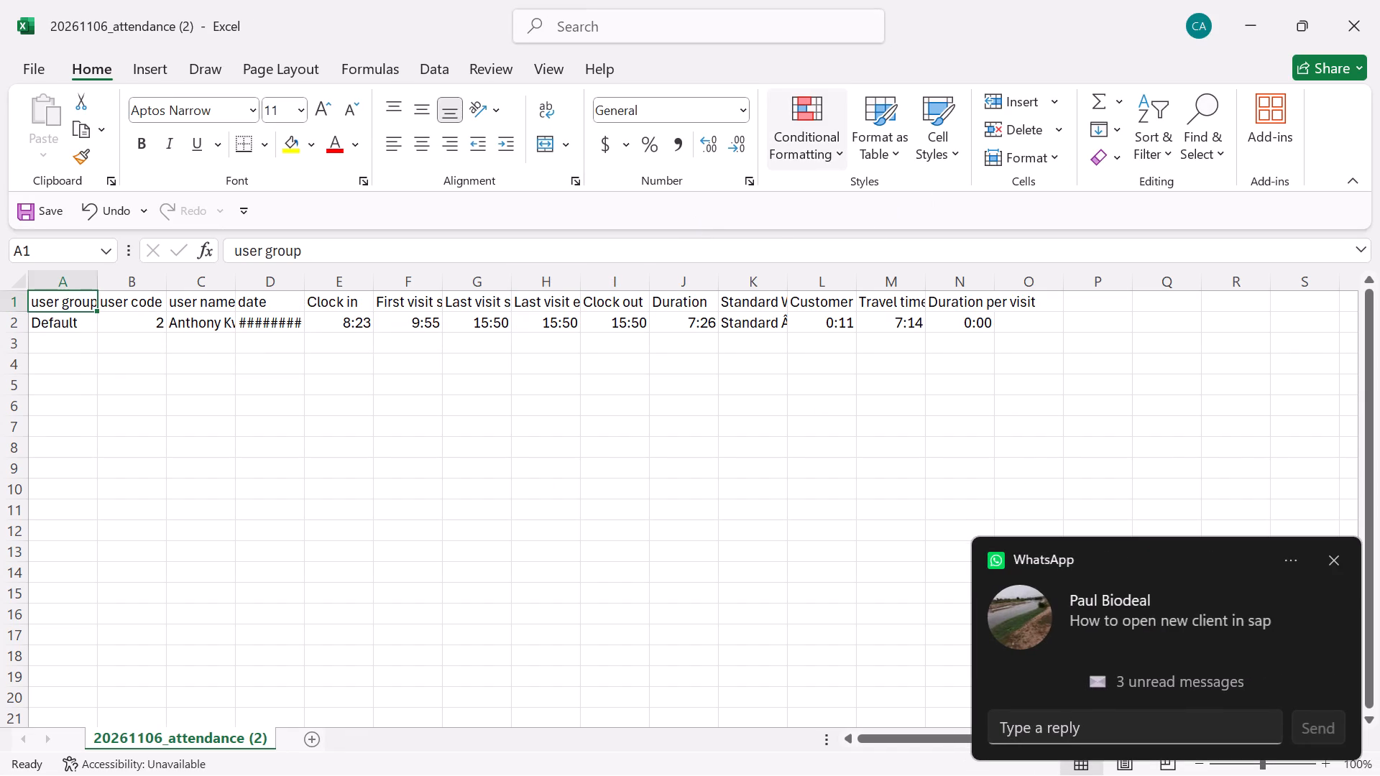
pyautogui.moveTo(322, 296); pyautogui.dragTo(686, 302)
pyautogui.hotkey('ctrl', 'x')
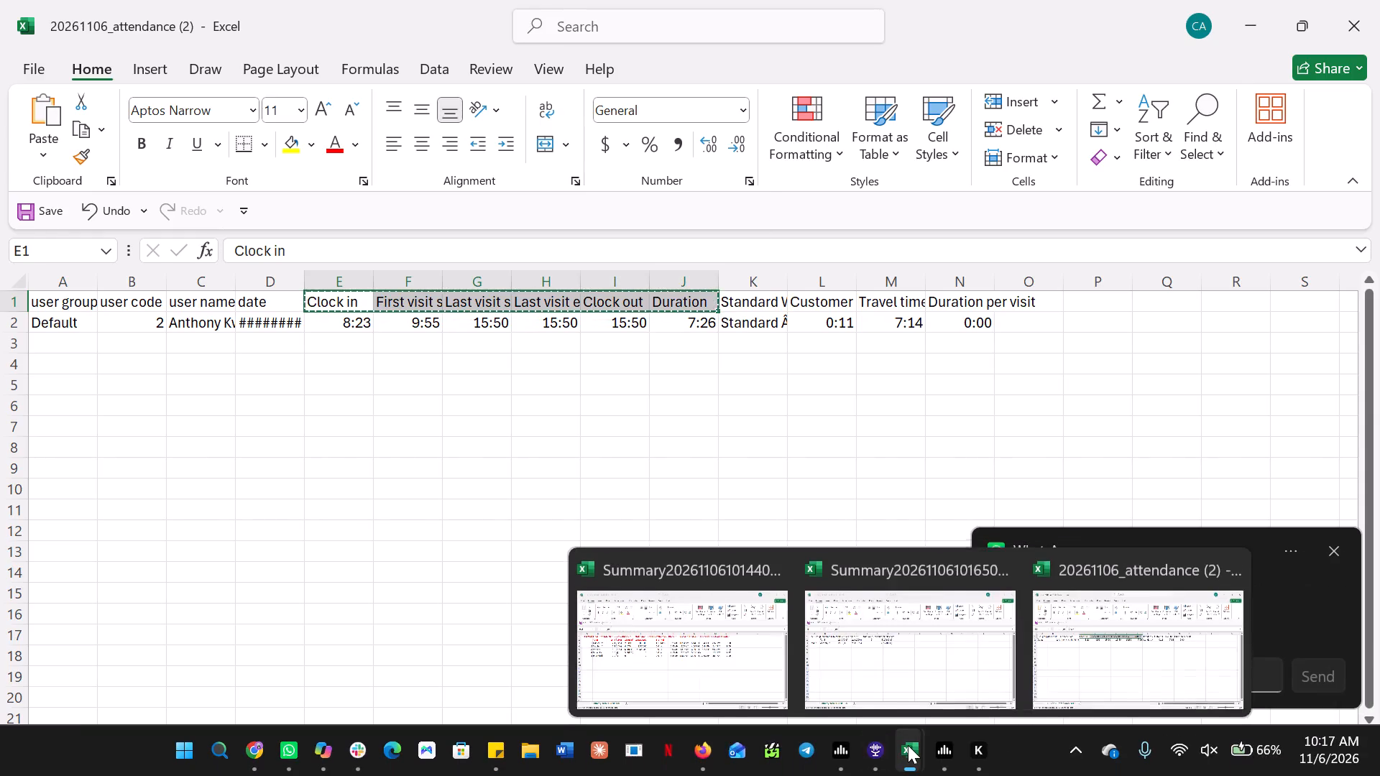
pyautogui.click(852, 650)
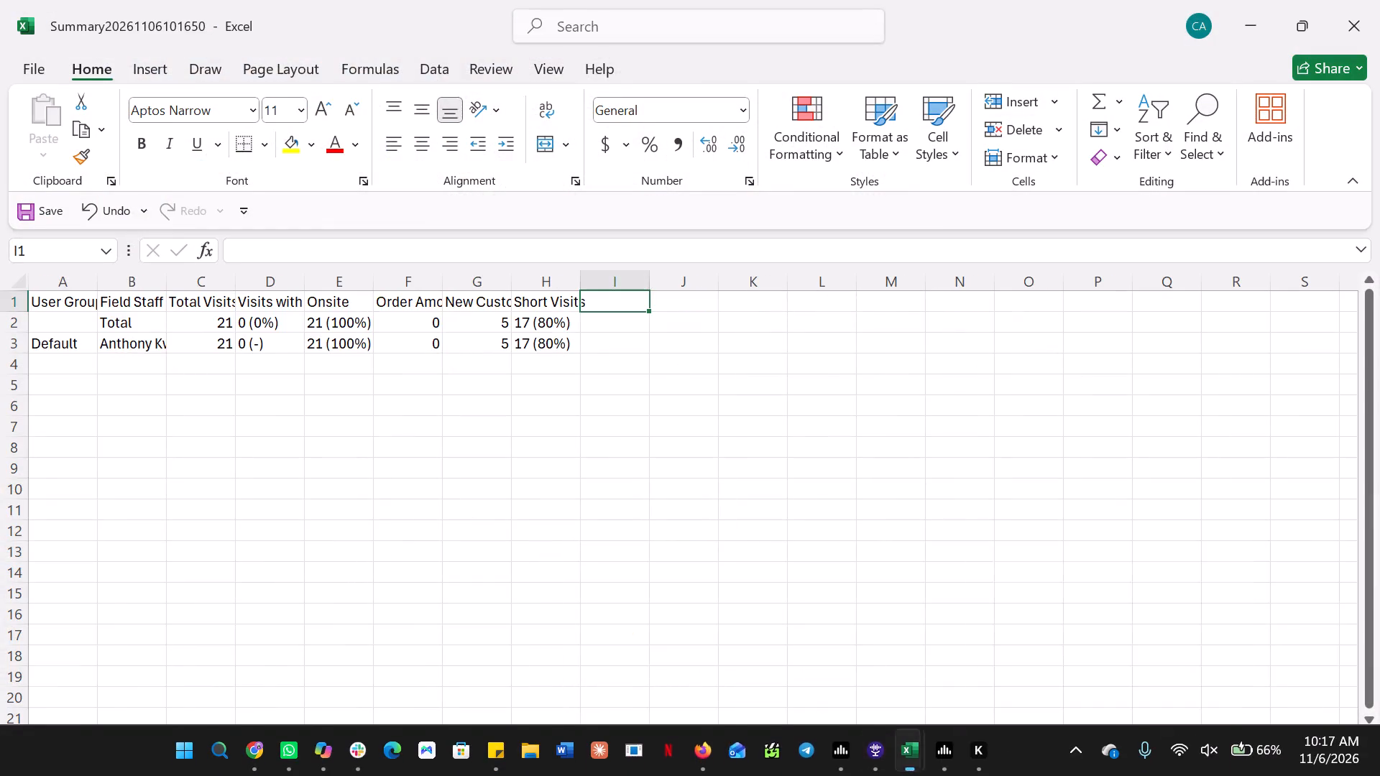
pyautogui.hotkey('ctrl', 'v')
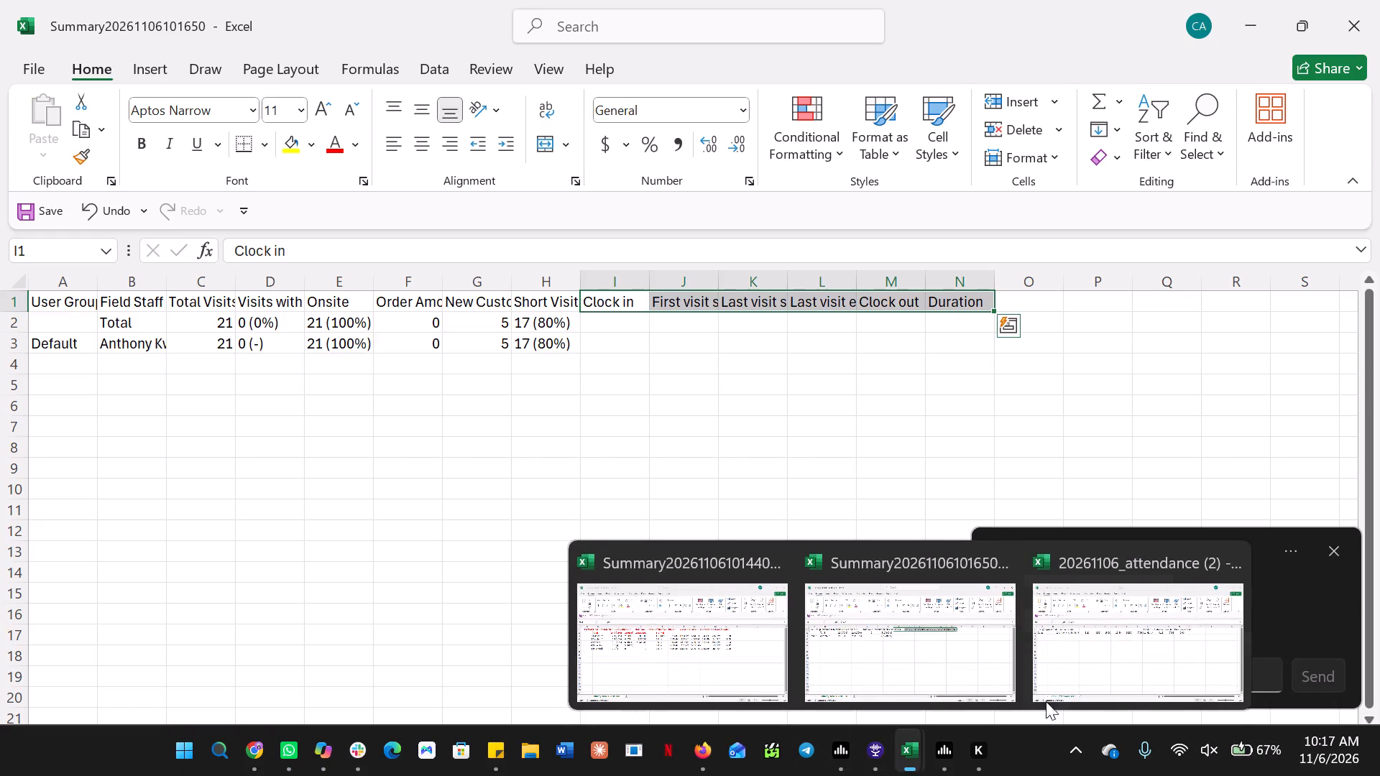
# Cut the staff member's Clock in through Duration values in E2:J2 of the attendance file for transfer to the BIODEAL Summary workbook.
pyautogui.click(1074, 694)
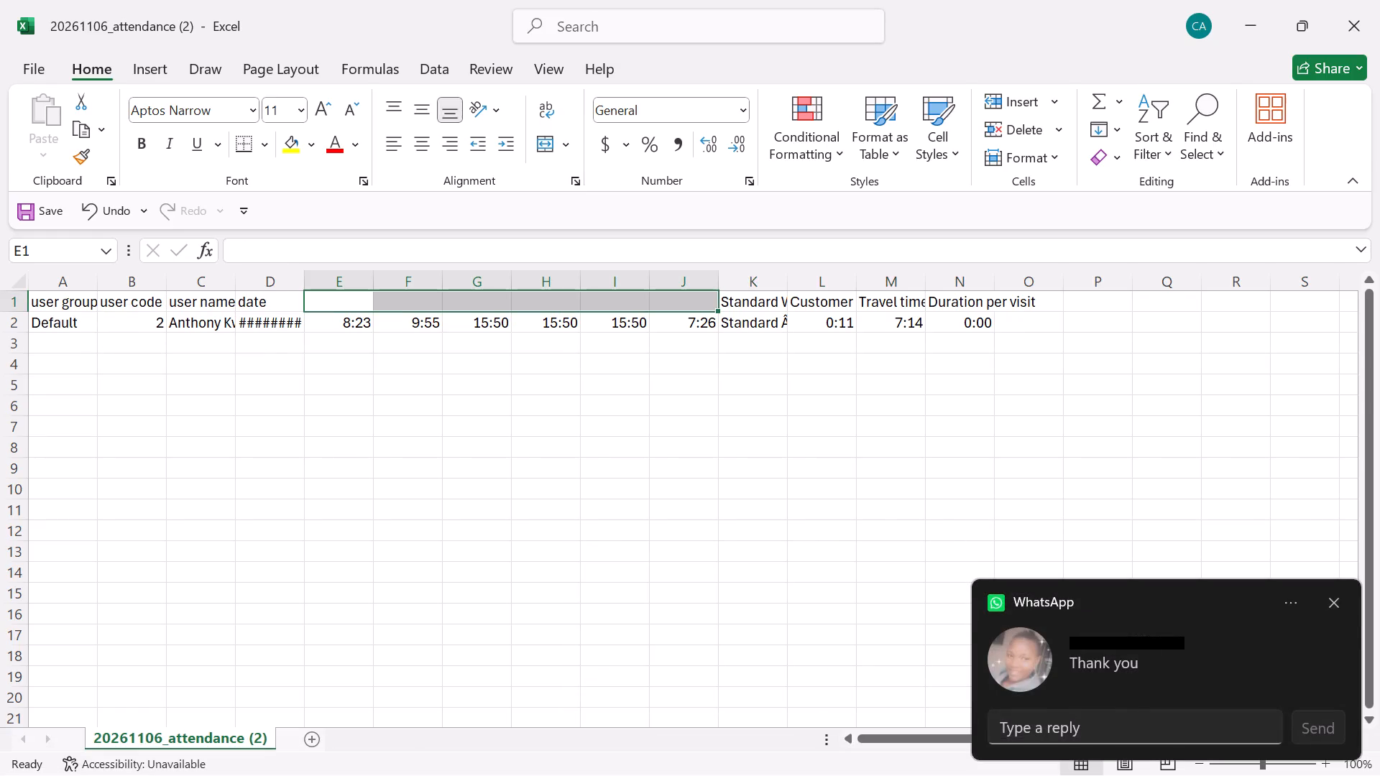
pyautogui.moveTo(344, 315); pyautogui.dragTo(682, 317)
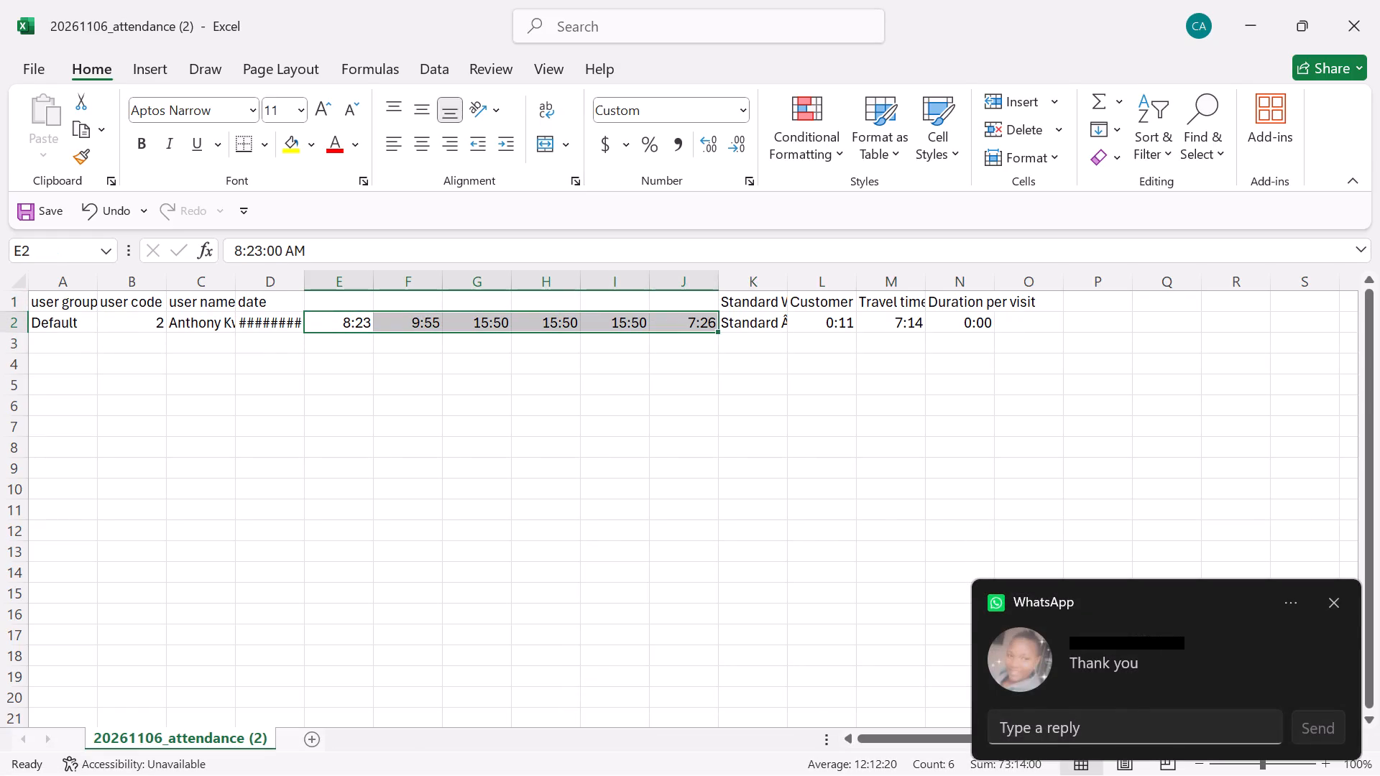
pyautogui.hotkey('ctrl', 'x')
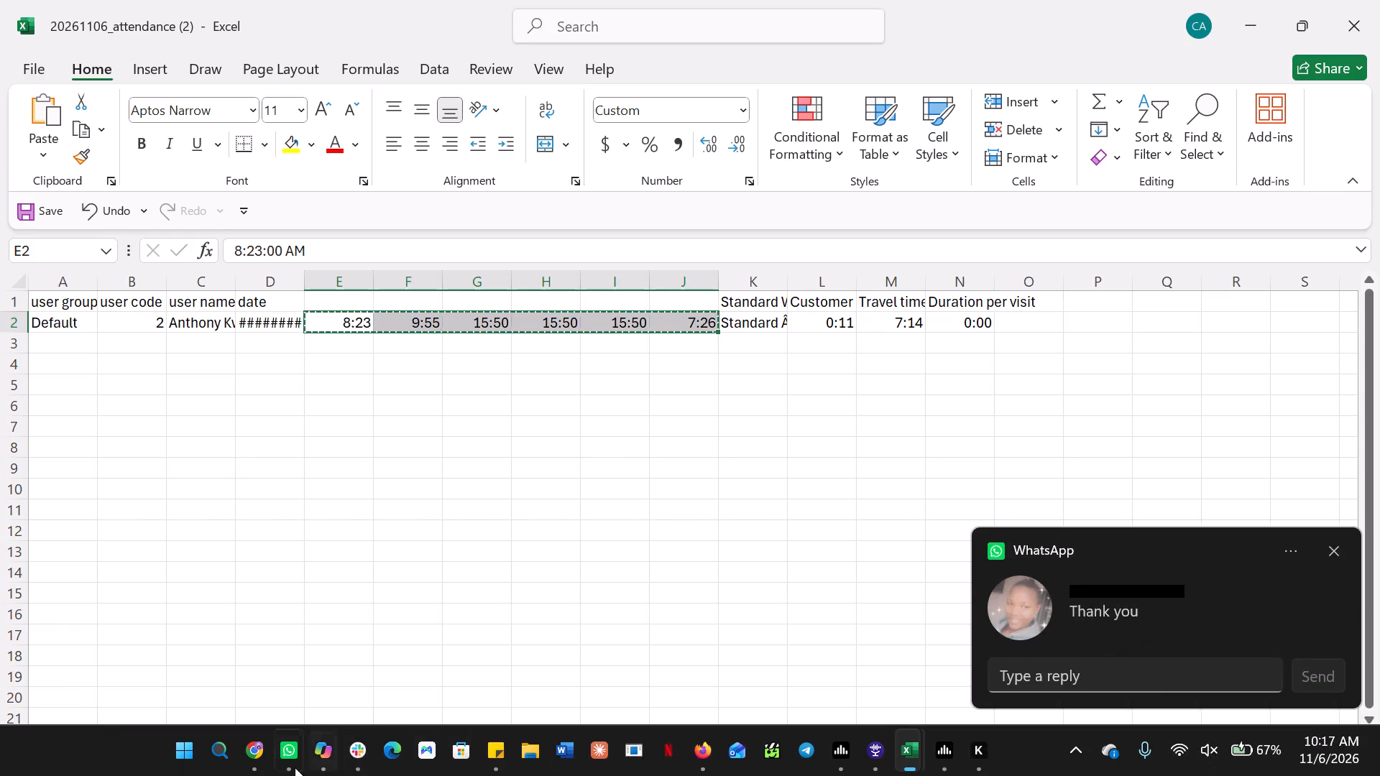
pyautogui.click(296, 675)
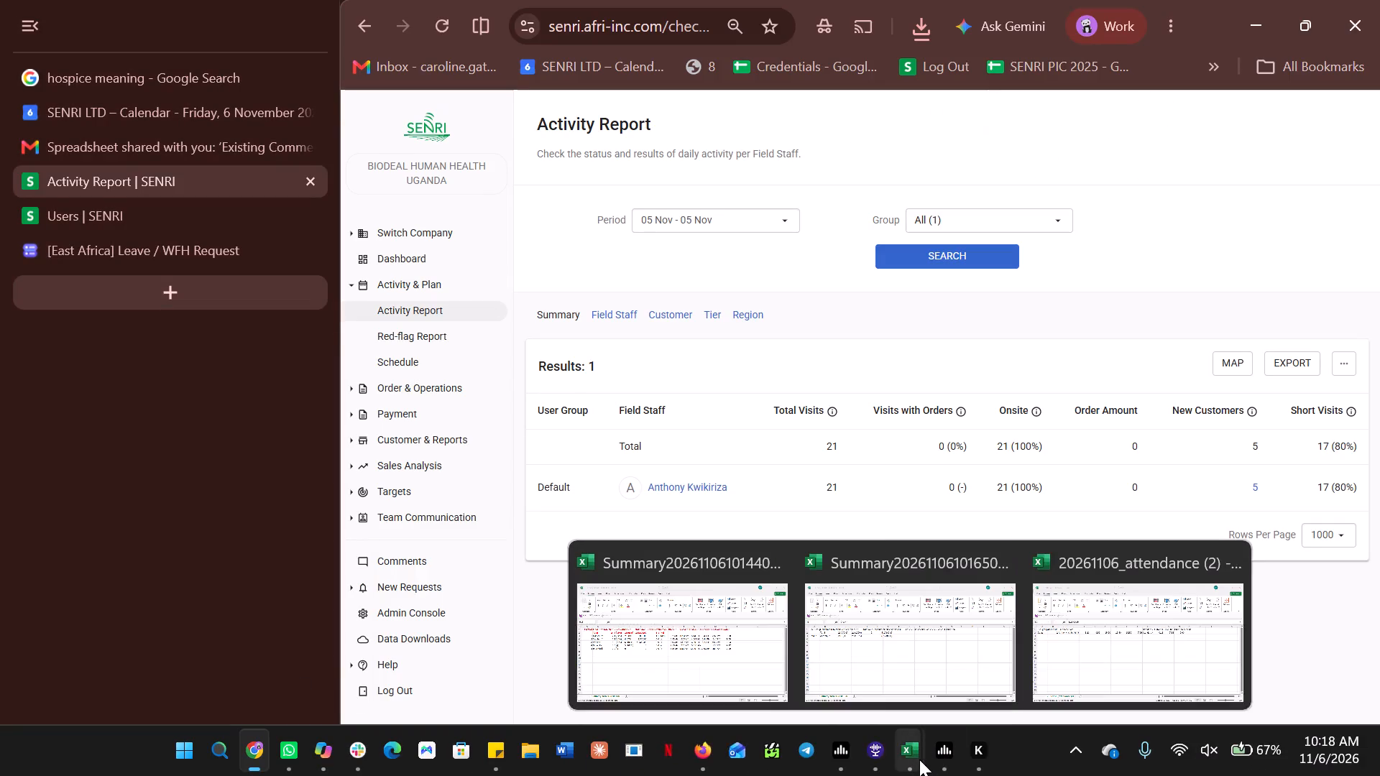
pyautogui.click(859, 690)
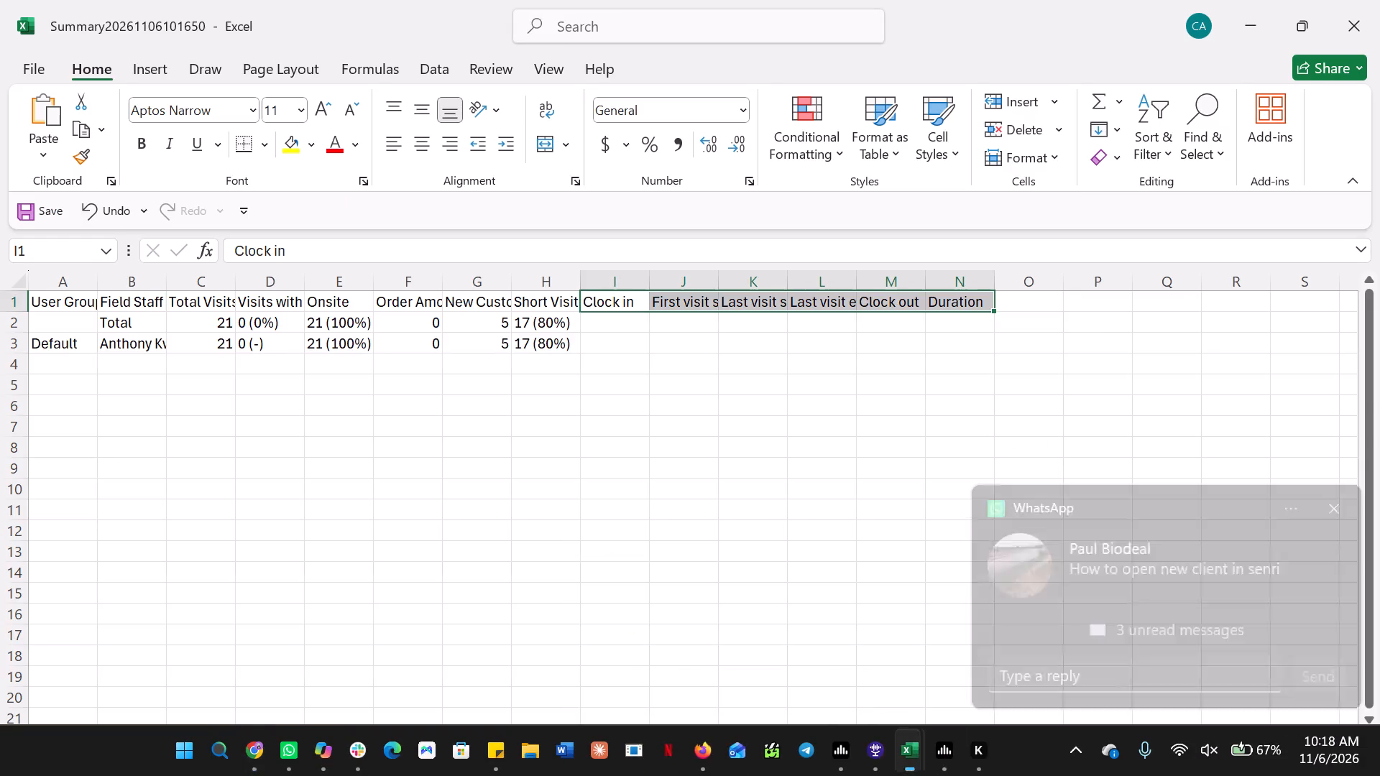
pyautogui.click(612, 346)
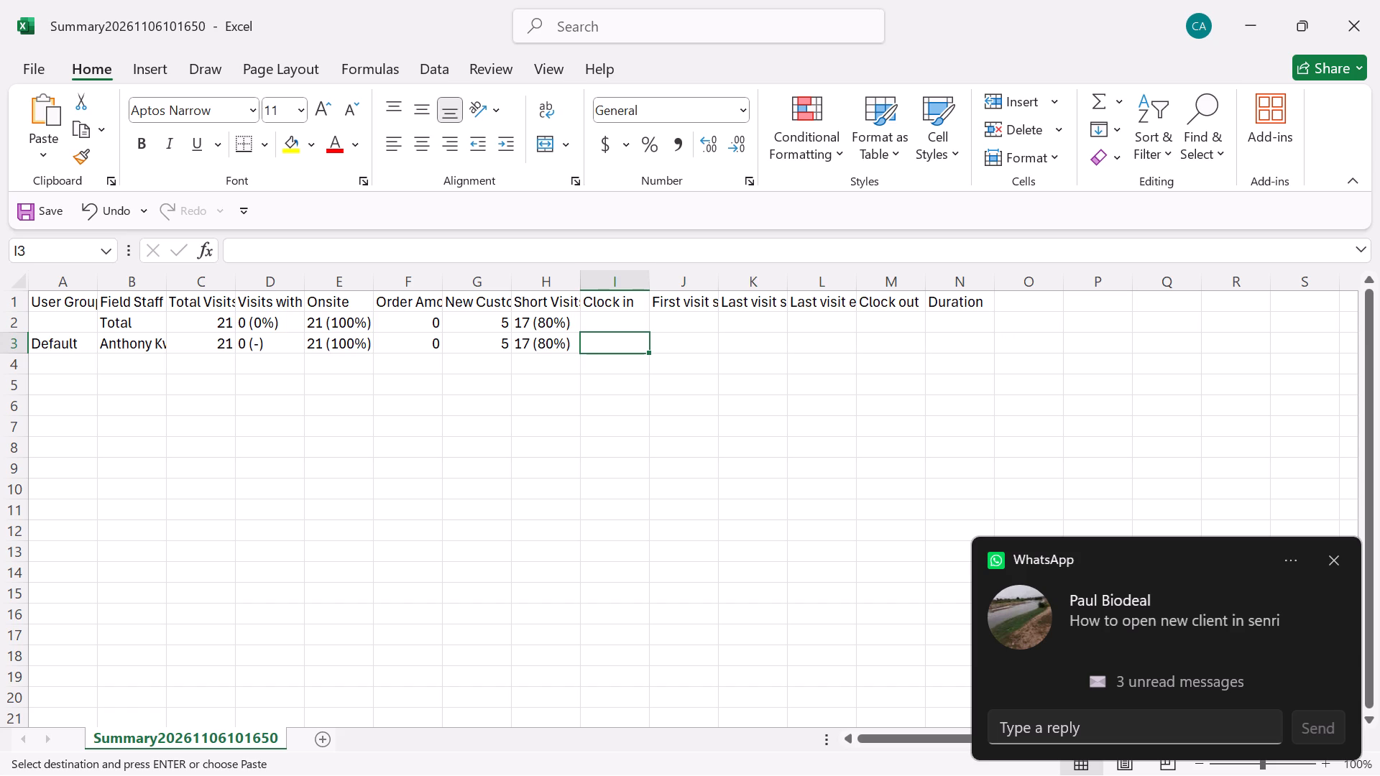
pyautogui.hotkey('ctrl', 'v')
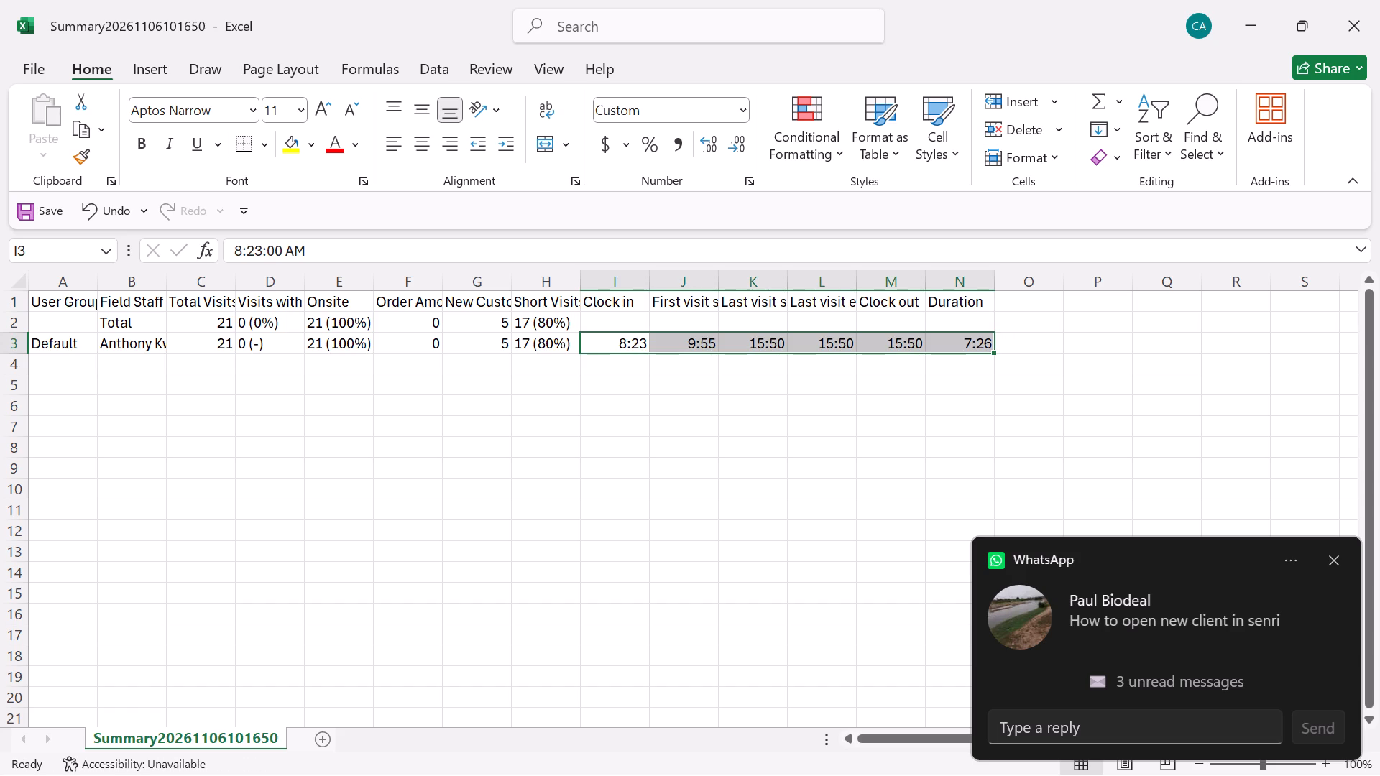
pyautogui.click(157, 346)
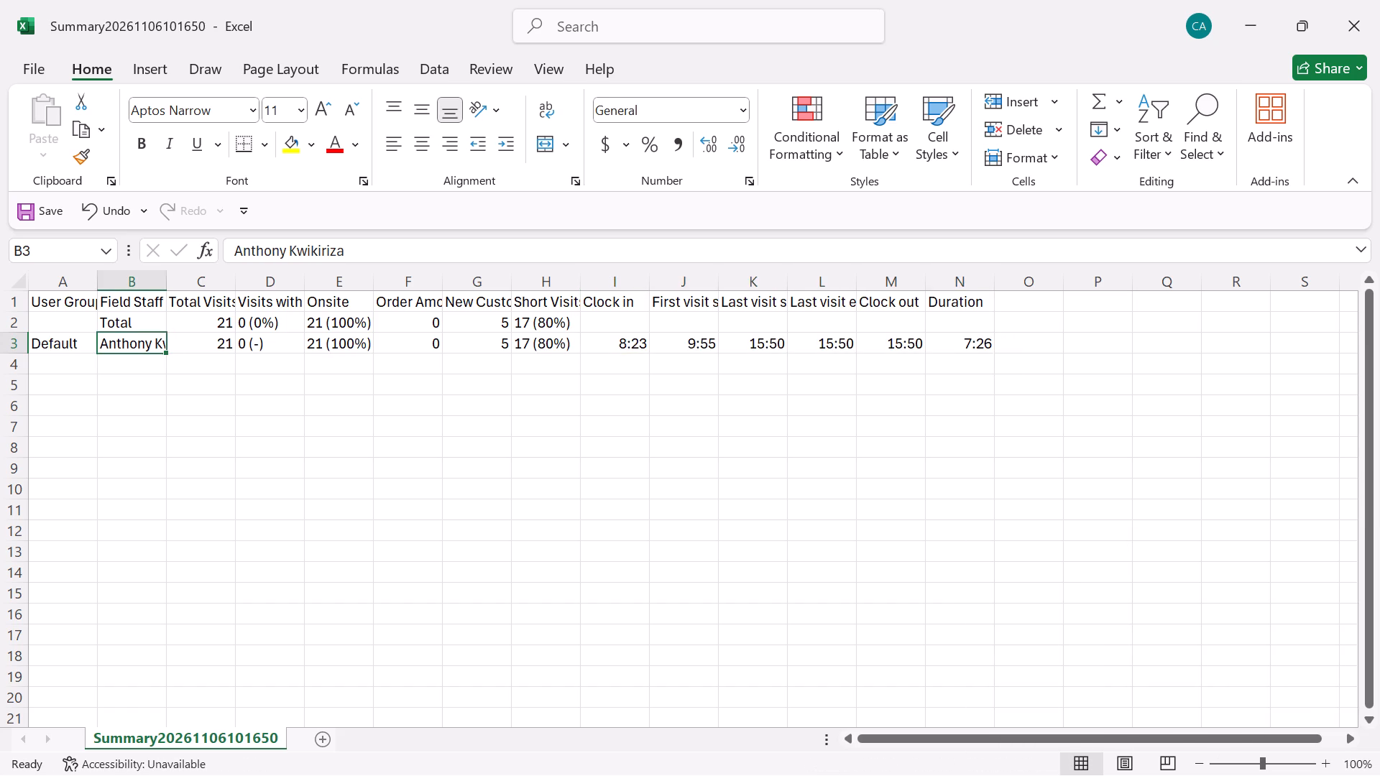
pyautogui.hotkey('ctrl', 'a')
pyautogui.hotkey('ctrl', 'x')
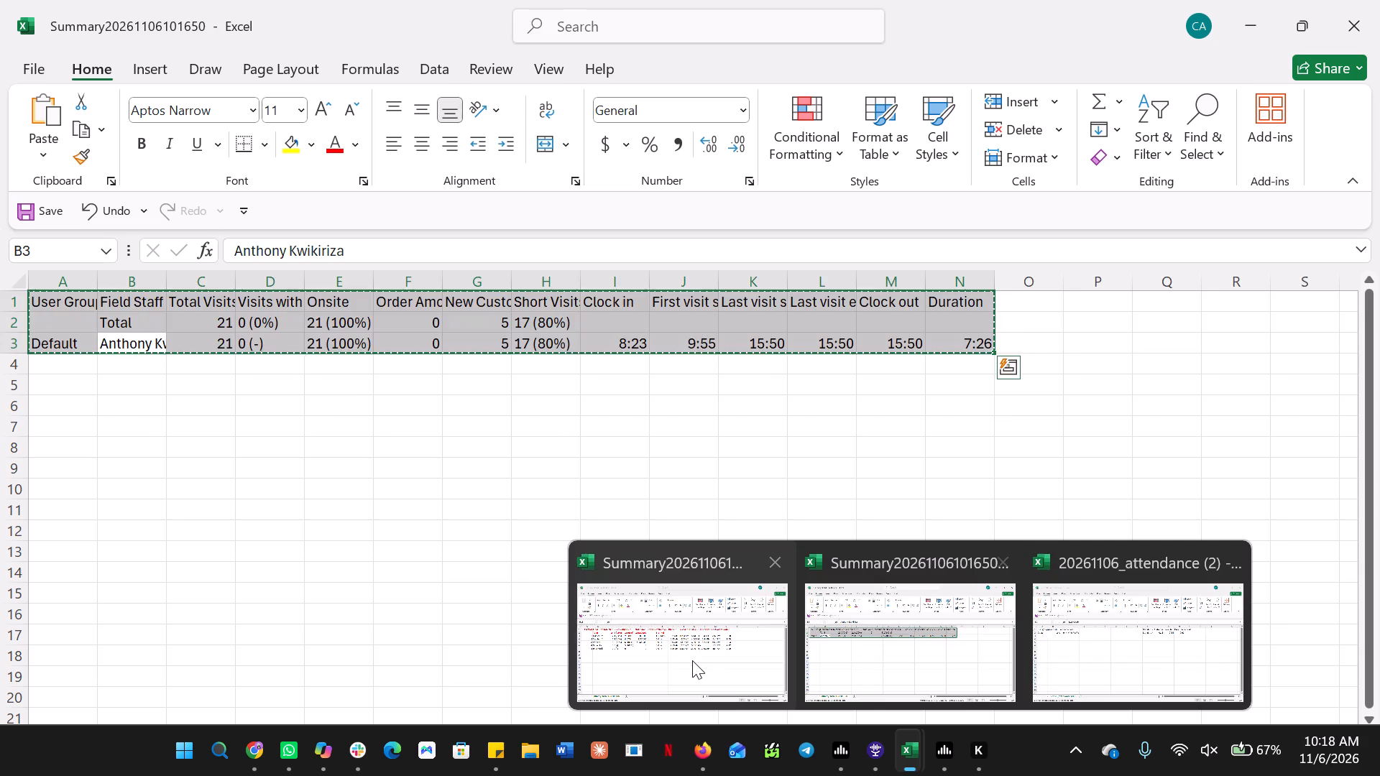
pyautogui.click(685, 660)
pyautogui.click(80, 468)
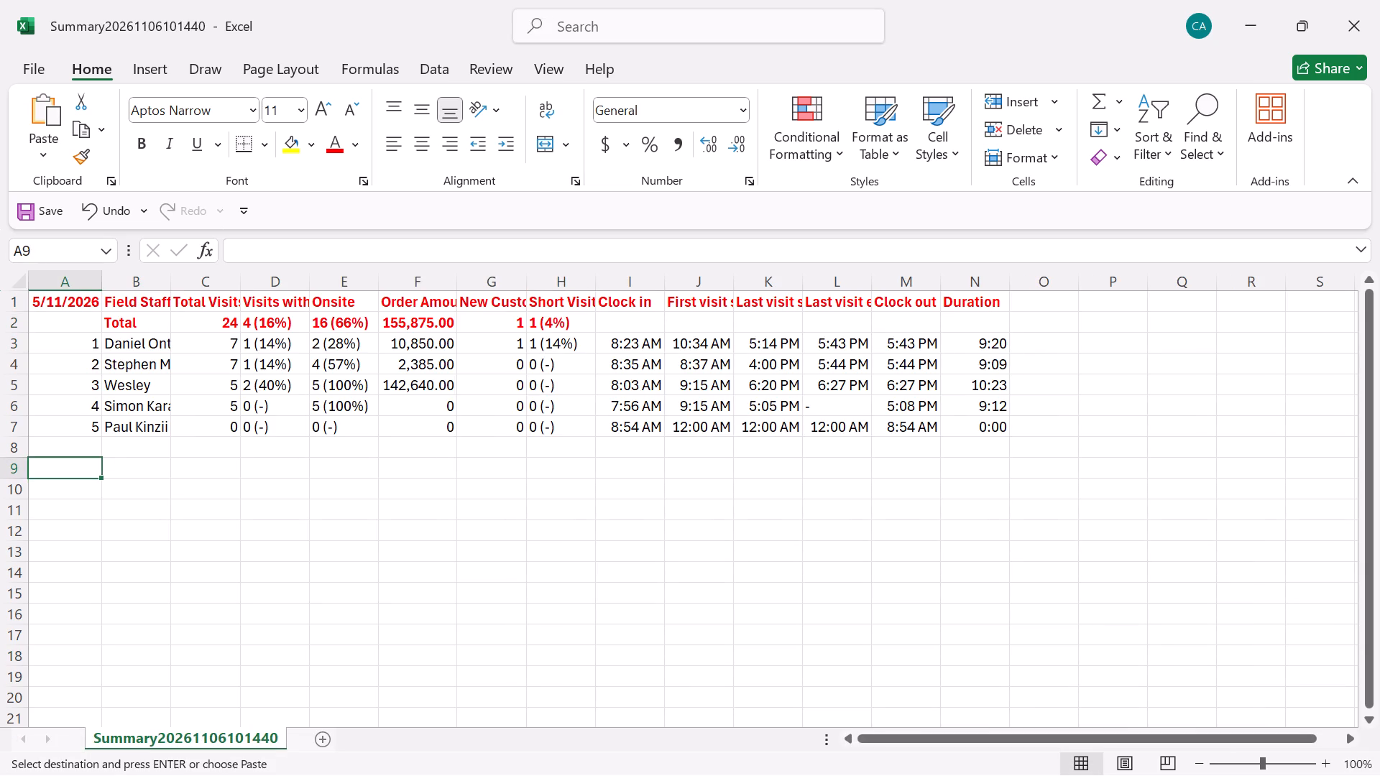
pyautogui.hotkey('ctrl', 'v')
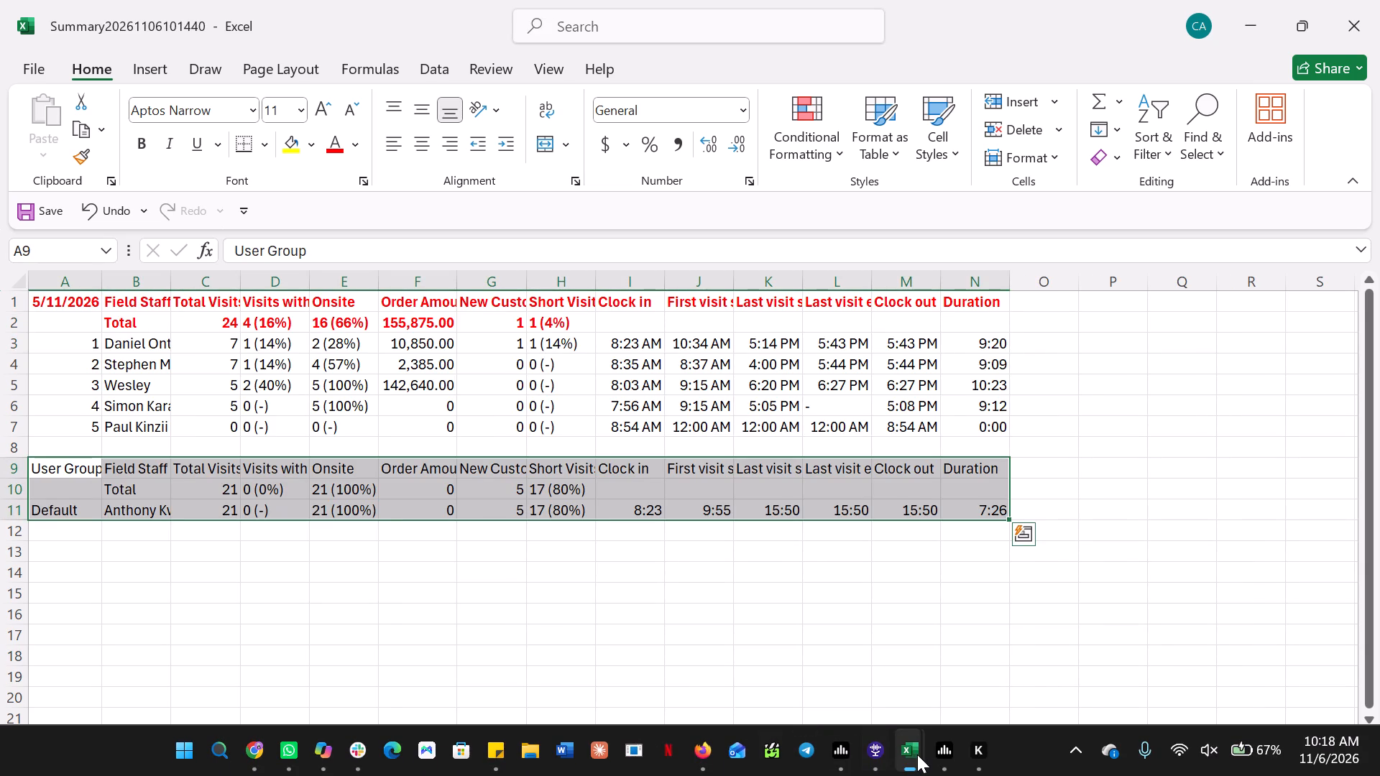
pyautogui.click(928, 691)
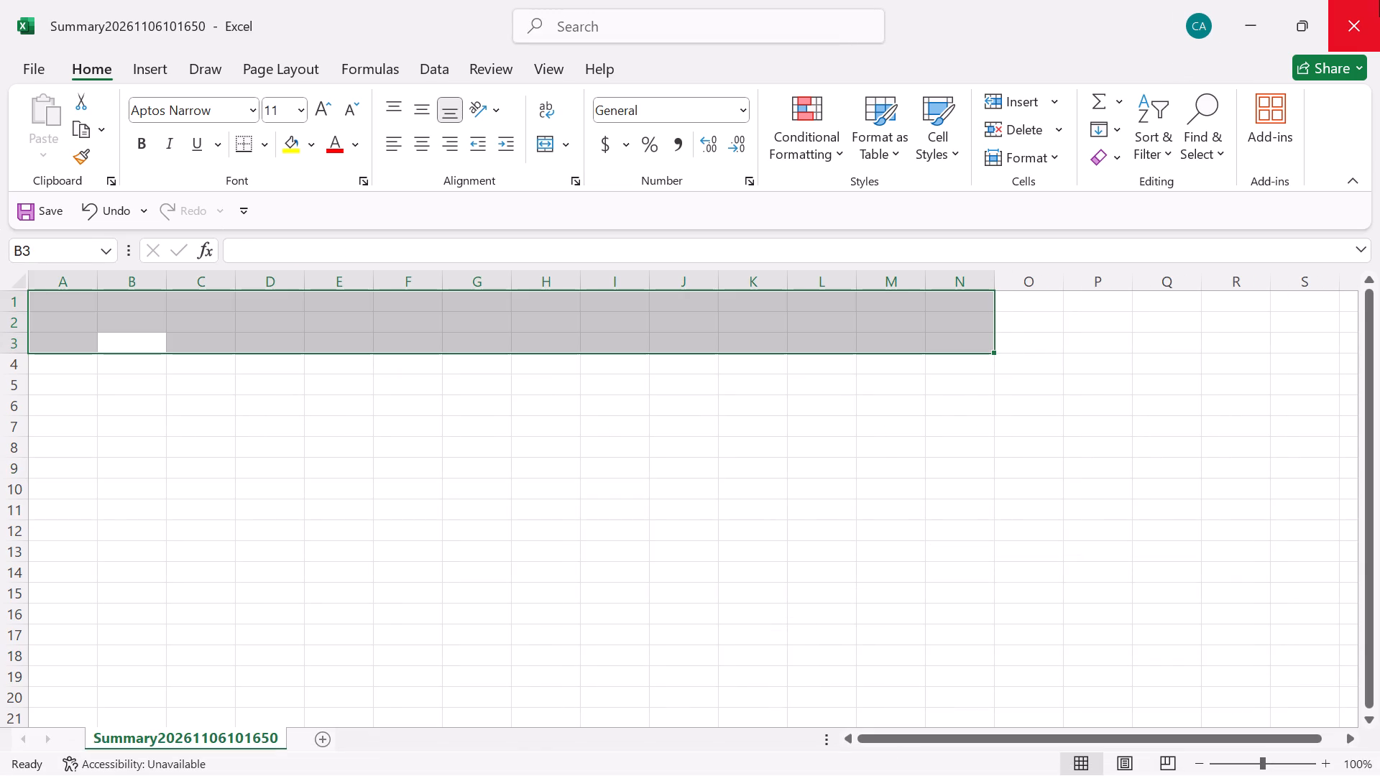
pyautogui.click(1350, 17)
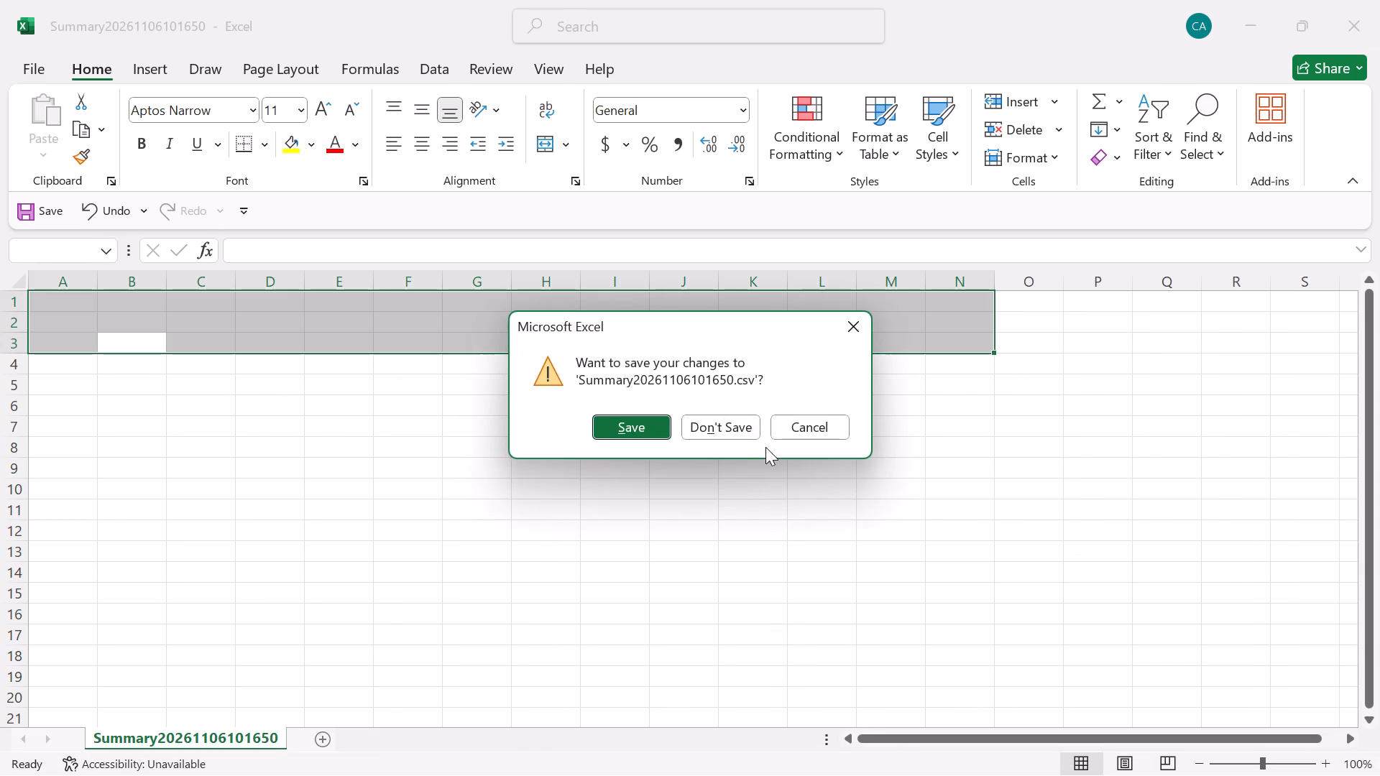
pyautogui.click(730, 432)
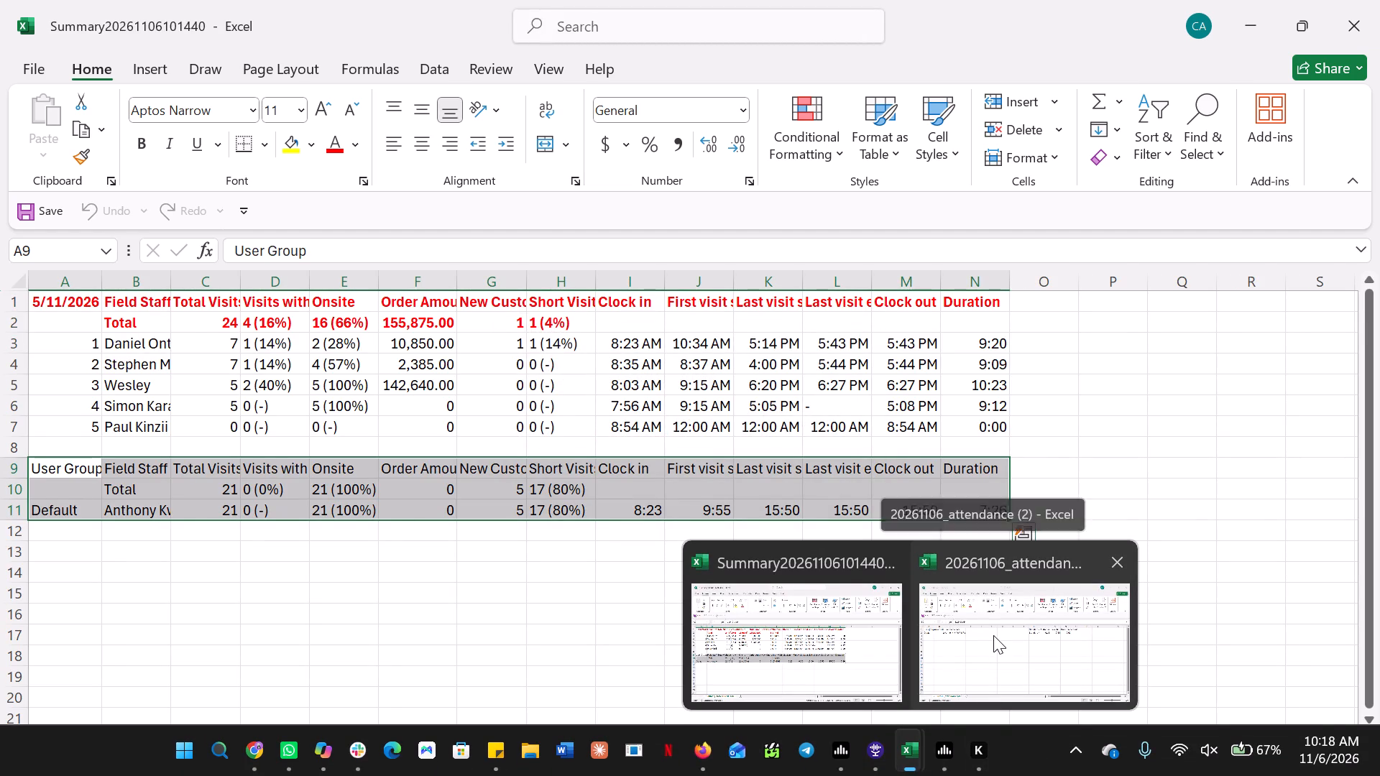
pyautogui.click(993, 635)
pyautogui.click(1353, 29)
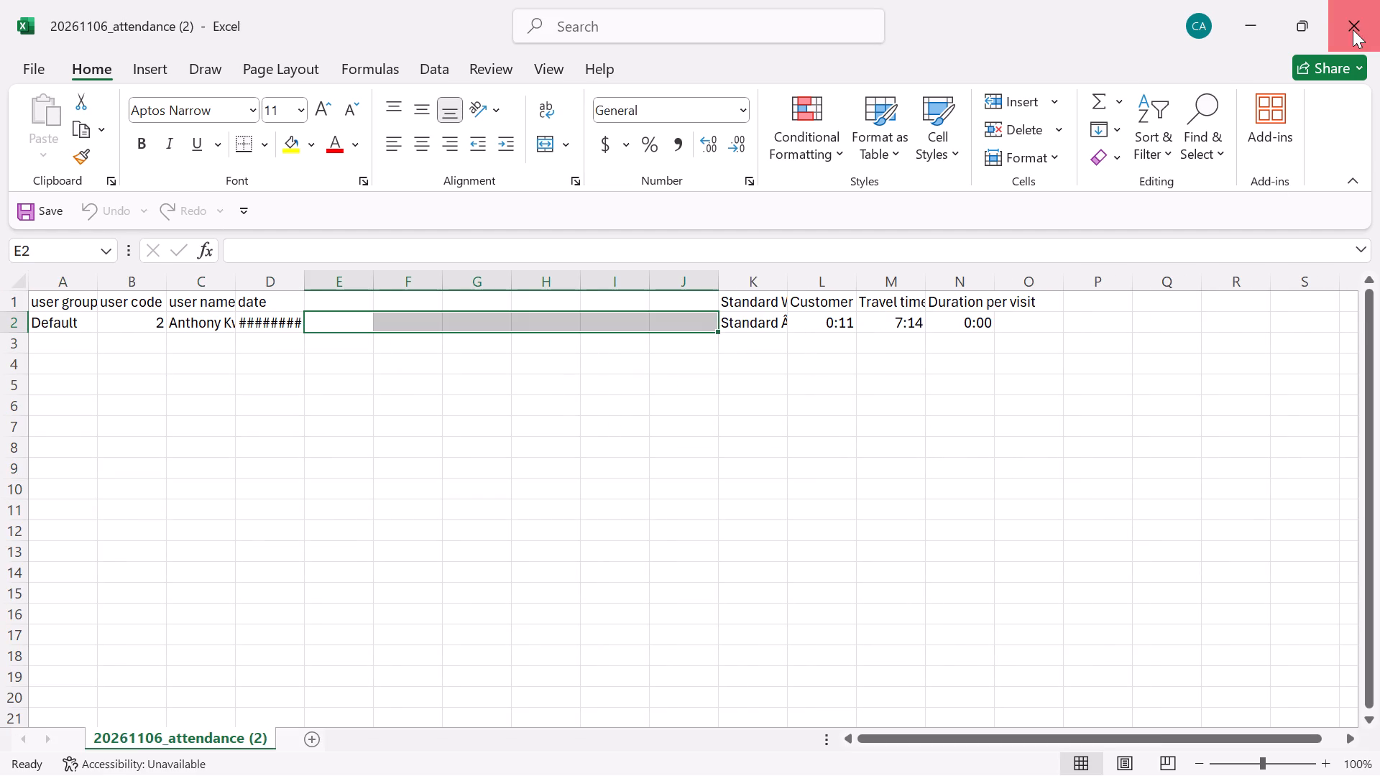
pyautogui.click(702, 419)
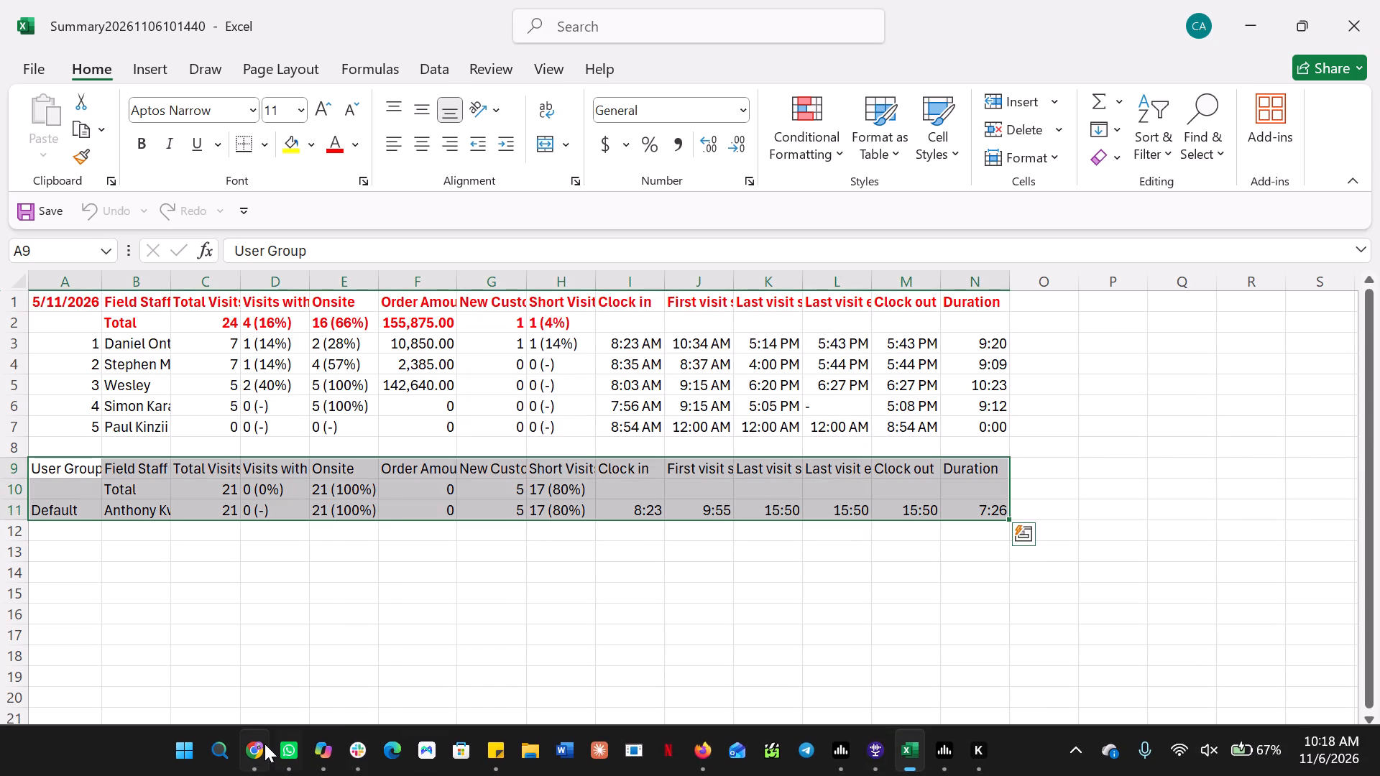
# Go to the SENRI Activity Report in Chrome and switch the company to Ray Pharmaceutical.
pyautogui.click(273, 688)
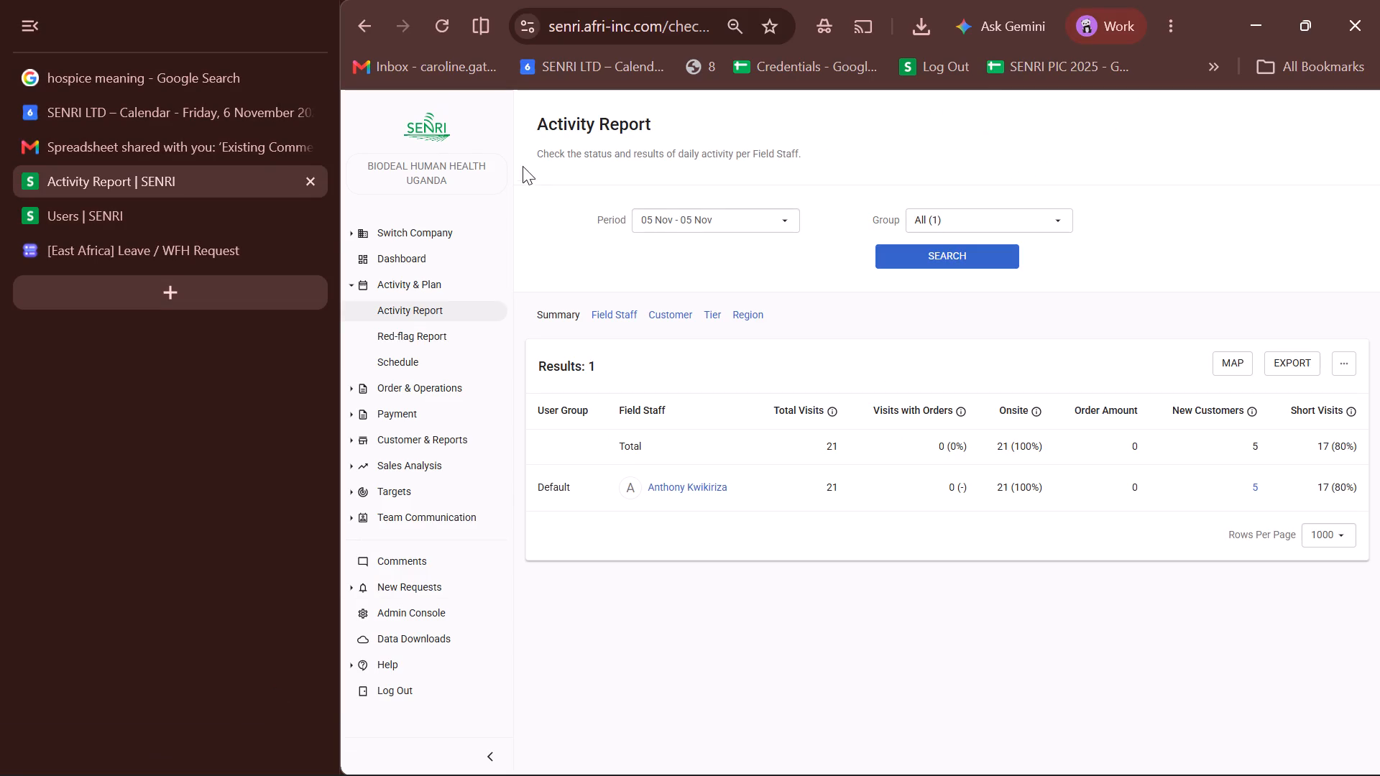
pyautogui.click(425, 240)
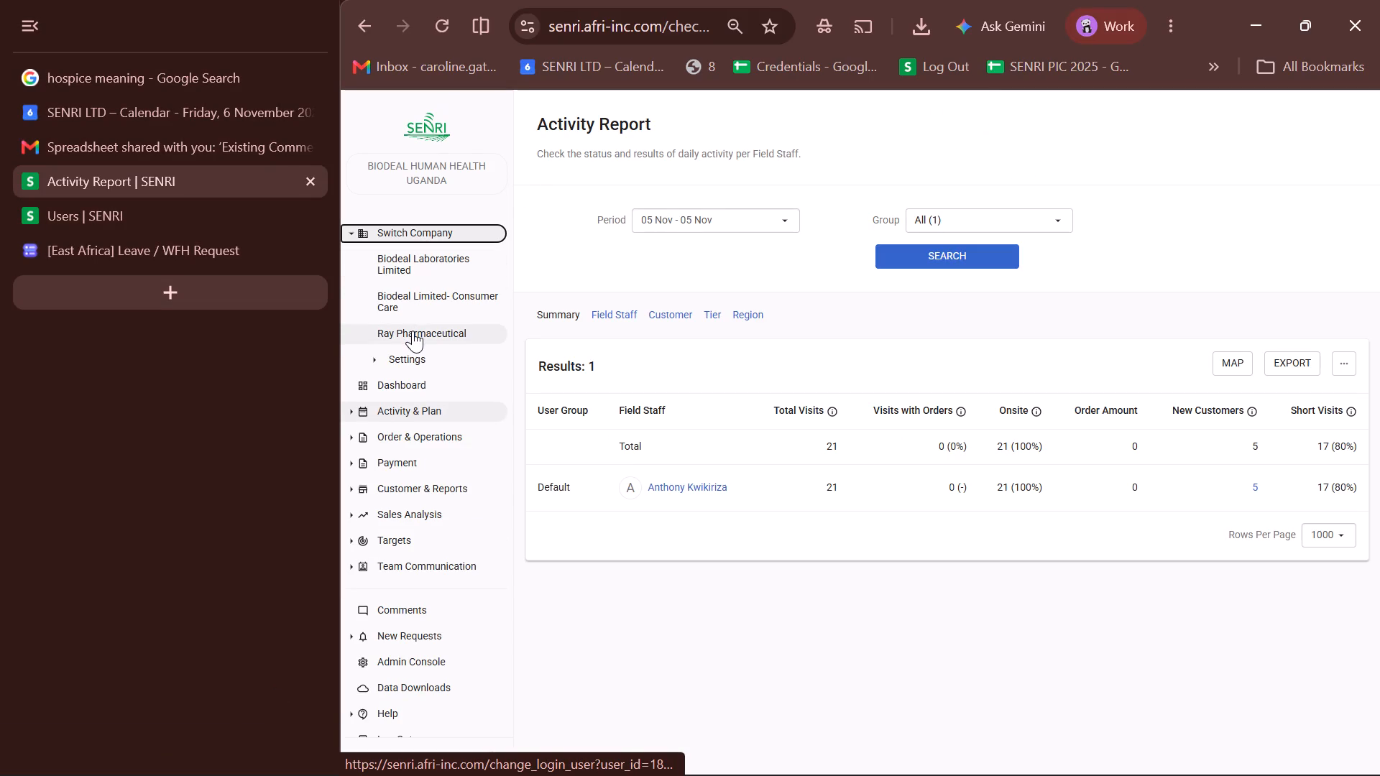
pyautogui.click(413, 331)
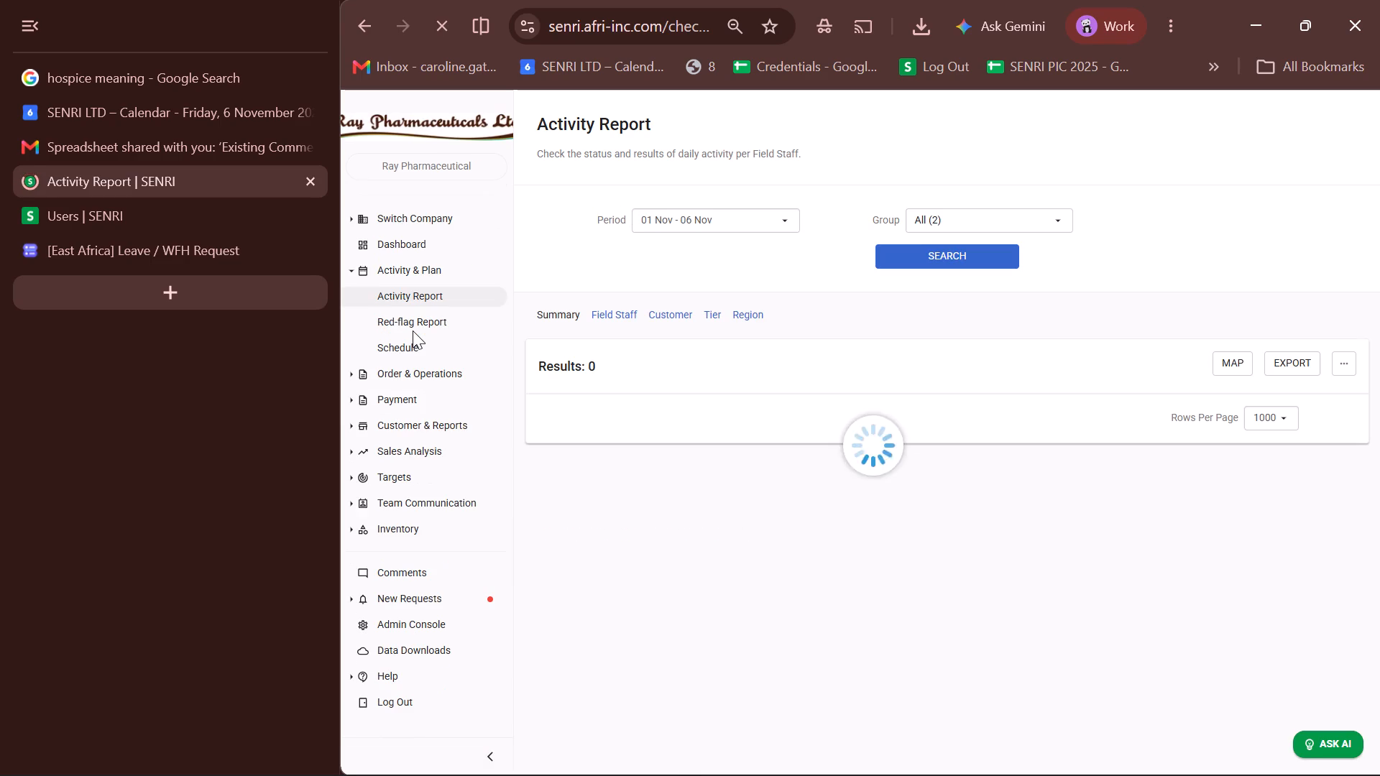
# Set the Activity Report period to 05 Nov - 05 Nov and run the search for all groups.
pyautogui.click(729, 217)
pyautogui.click(692, 271)
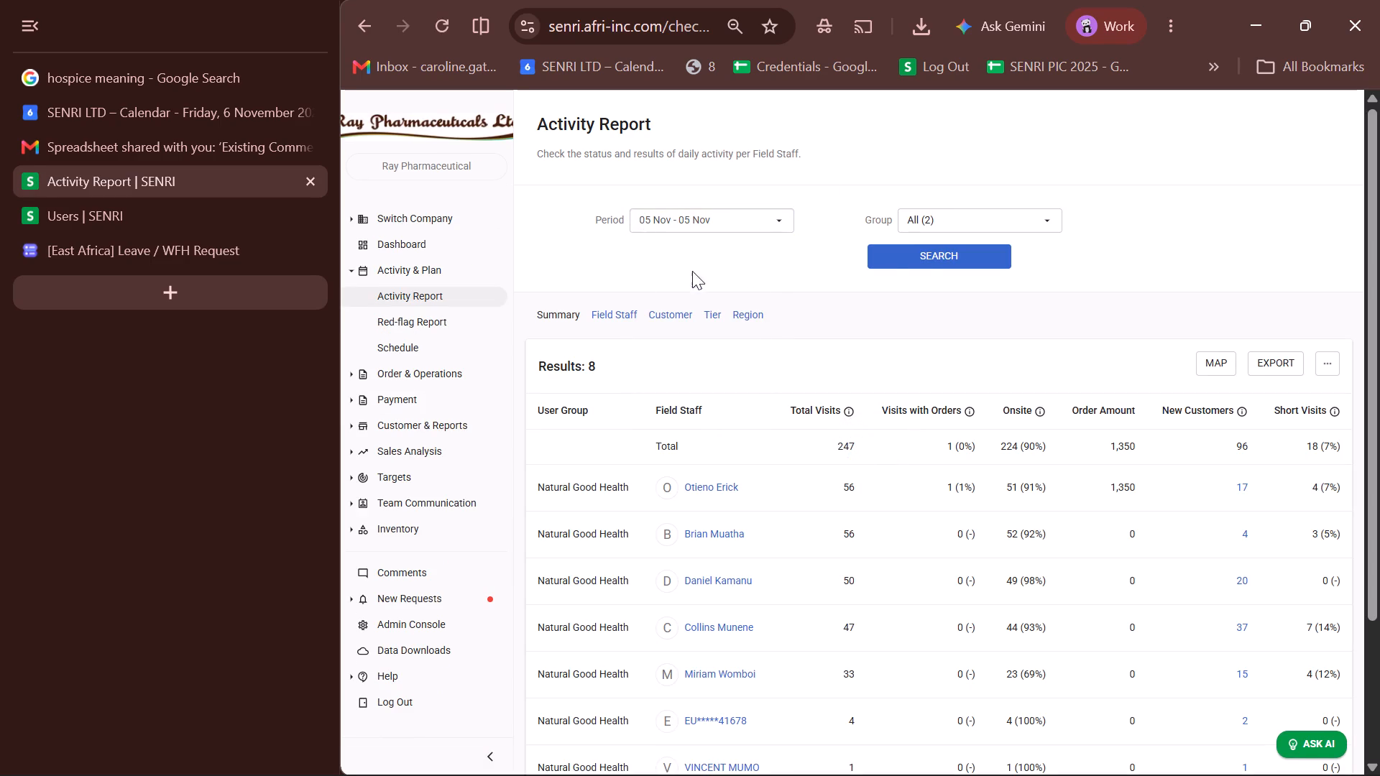
pyautogui.click(929, 263)
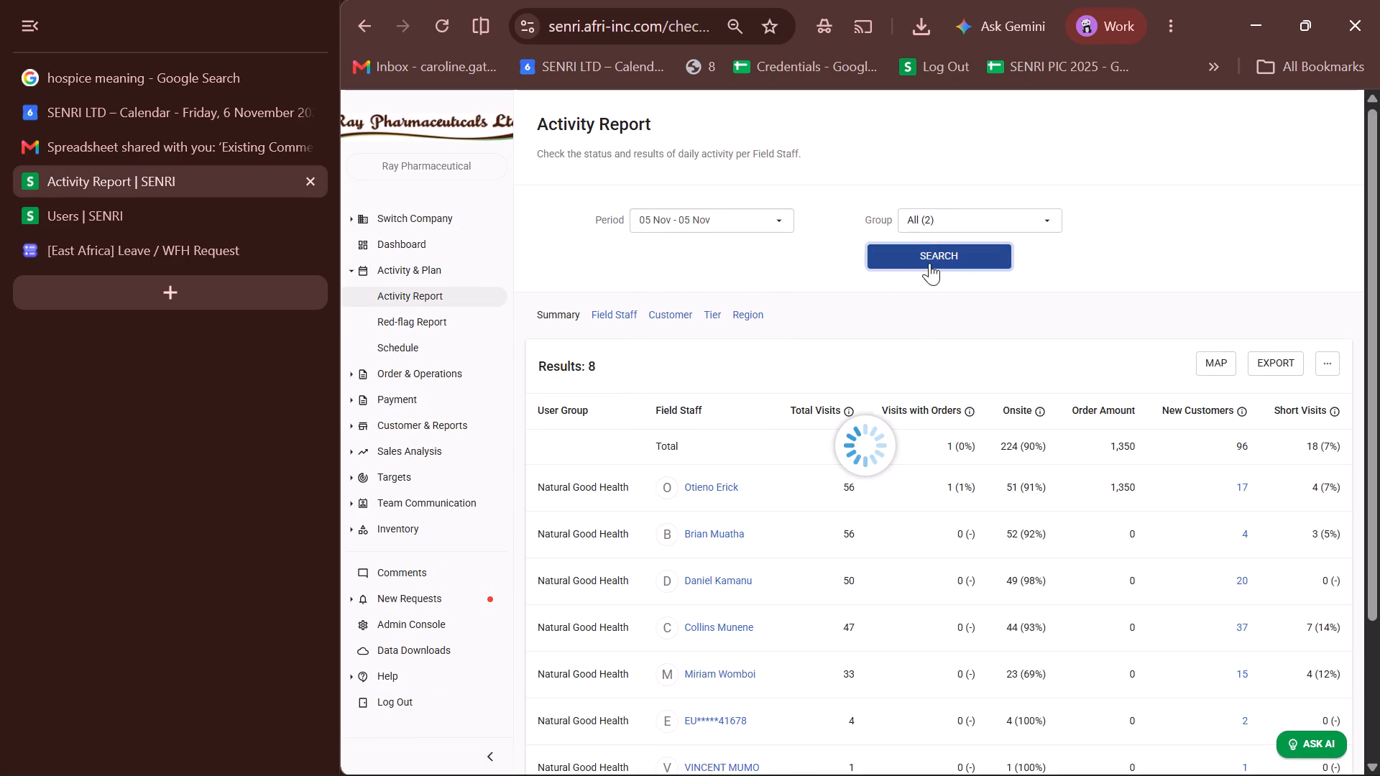
pyautogui.tripleClick(929, 263)
pyautogui.tripleClick(929, 263)
pyautogui.click(929, 263)
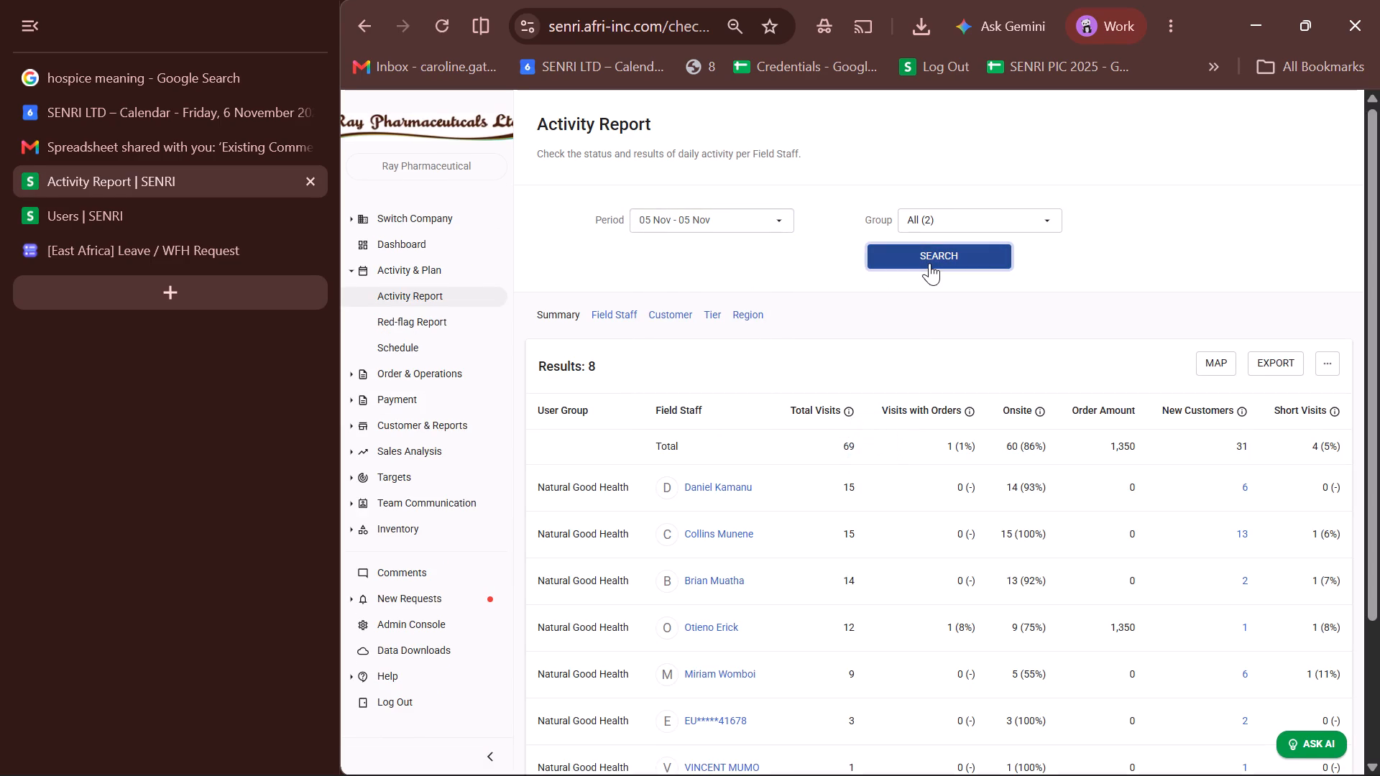
pyautogui.click(1274, 374)
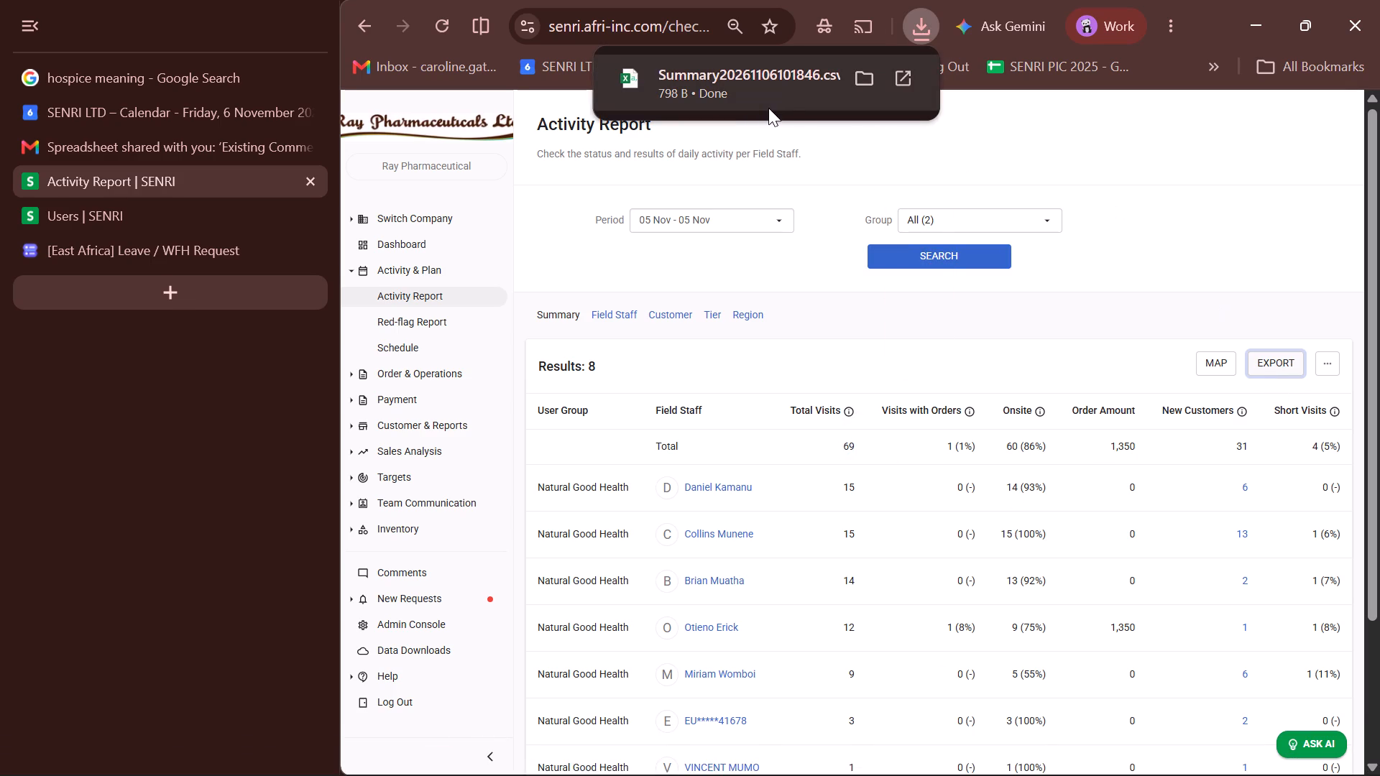
pyautogui.click(768, 108)
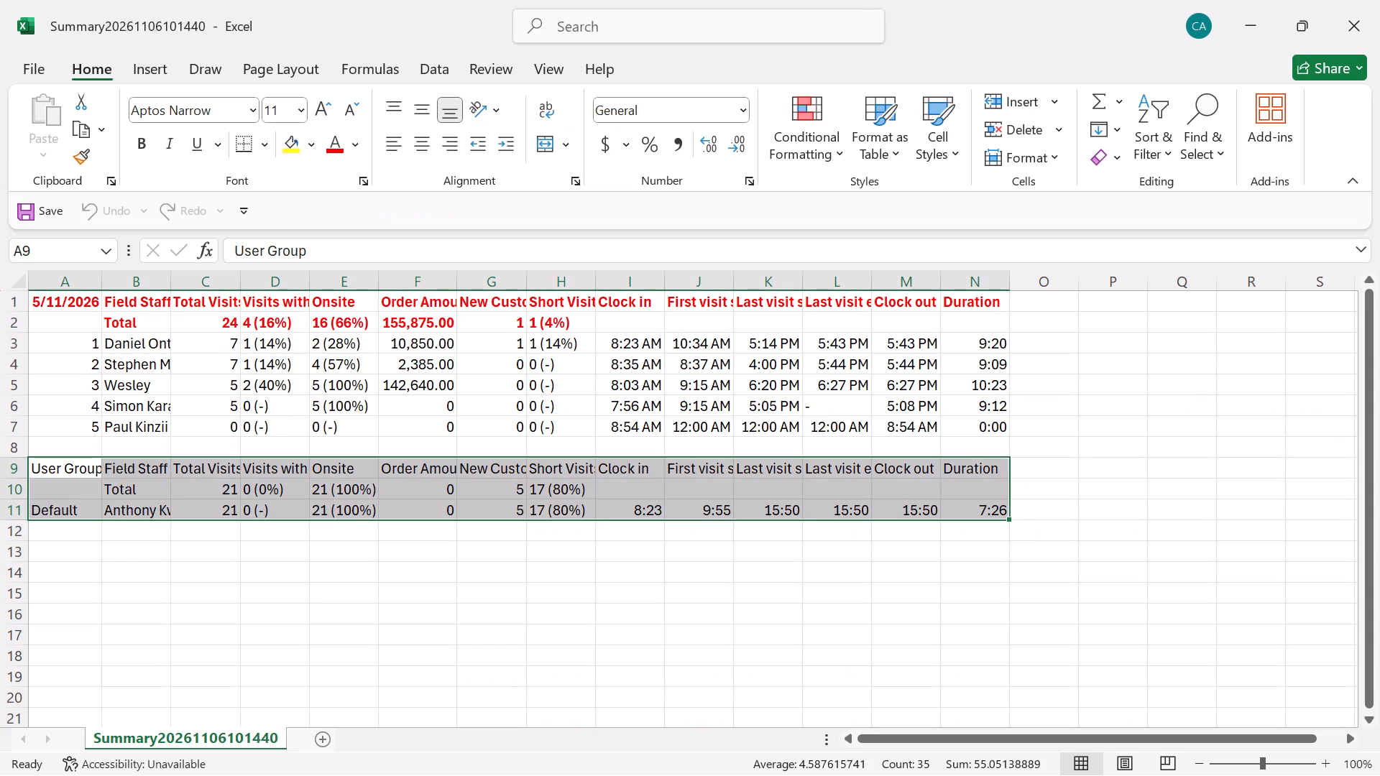
pyautogui.click(630, 542)
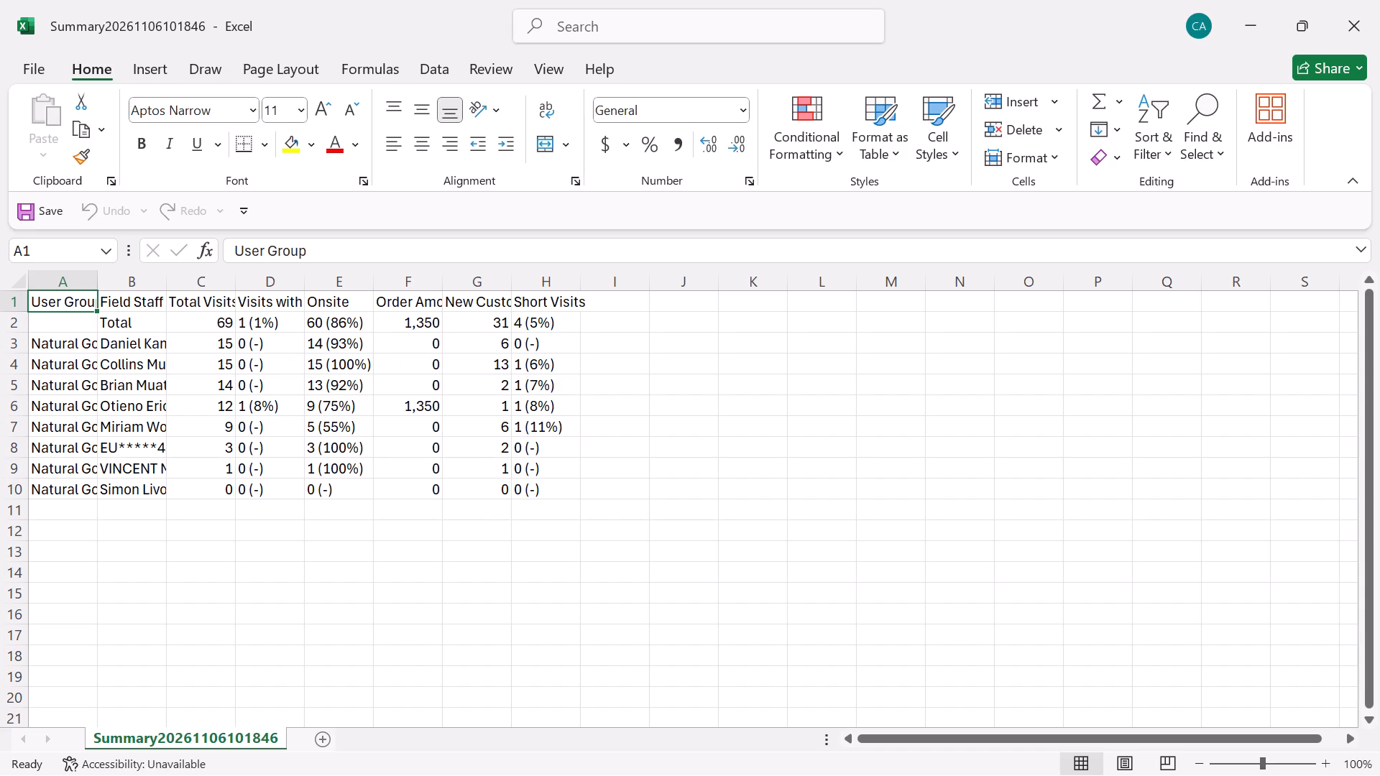
pyautogui.hotkey('ctrl', 'a')
pyautogui.hotkey('ctrl', 'x')
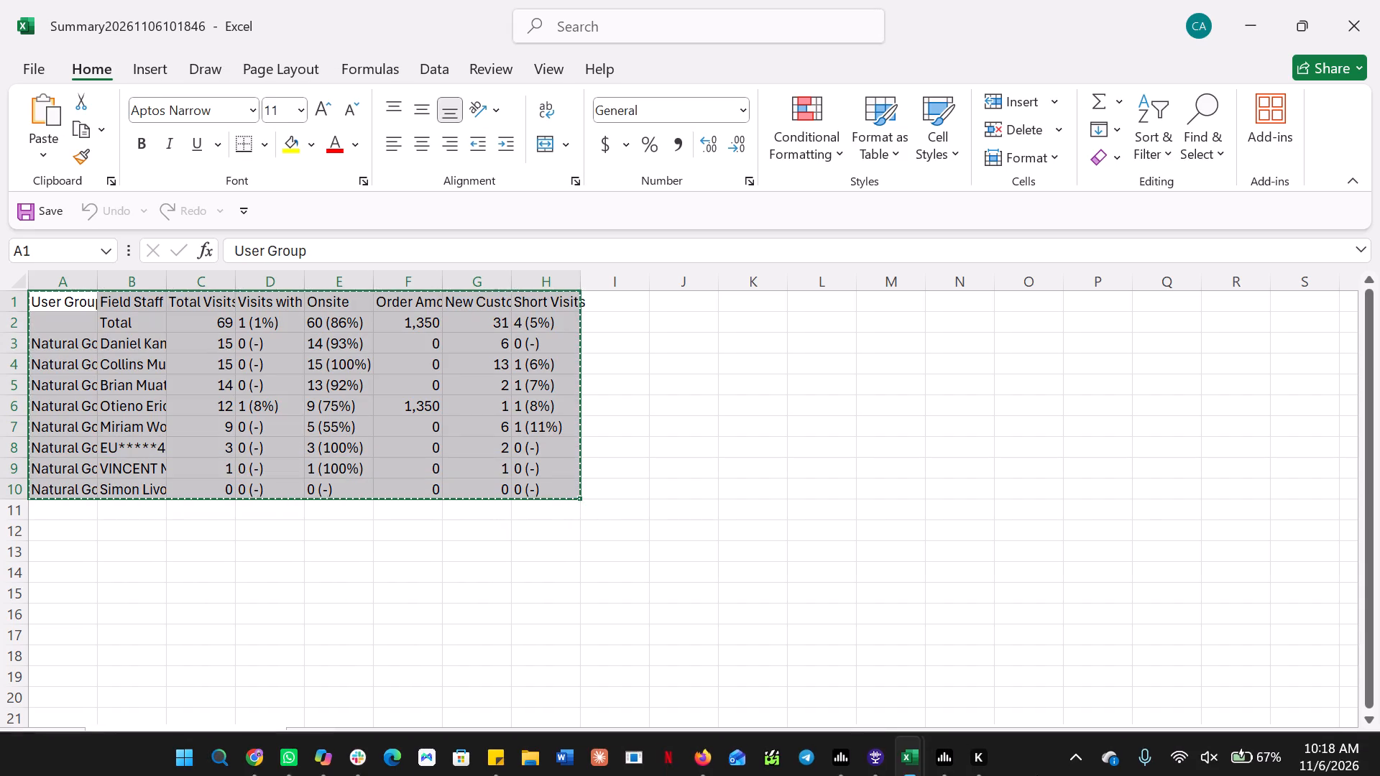
pyautogui.click(827, 664)
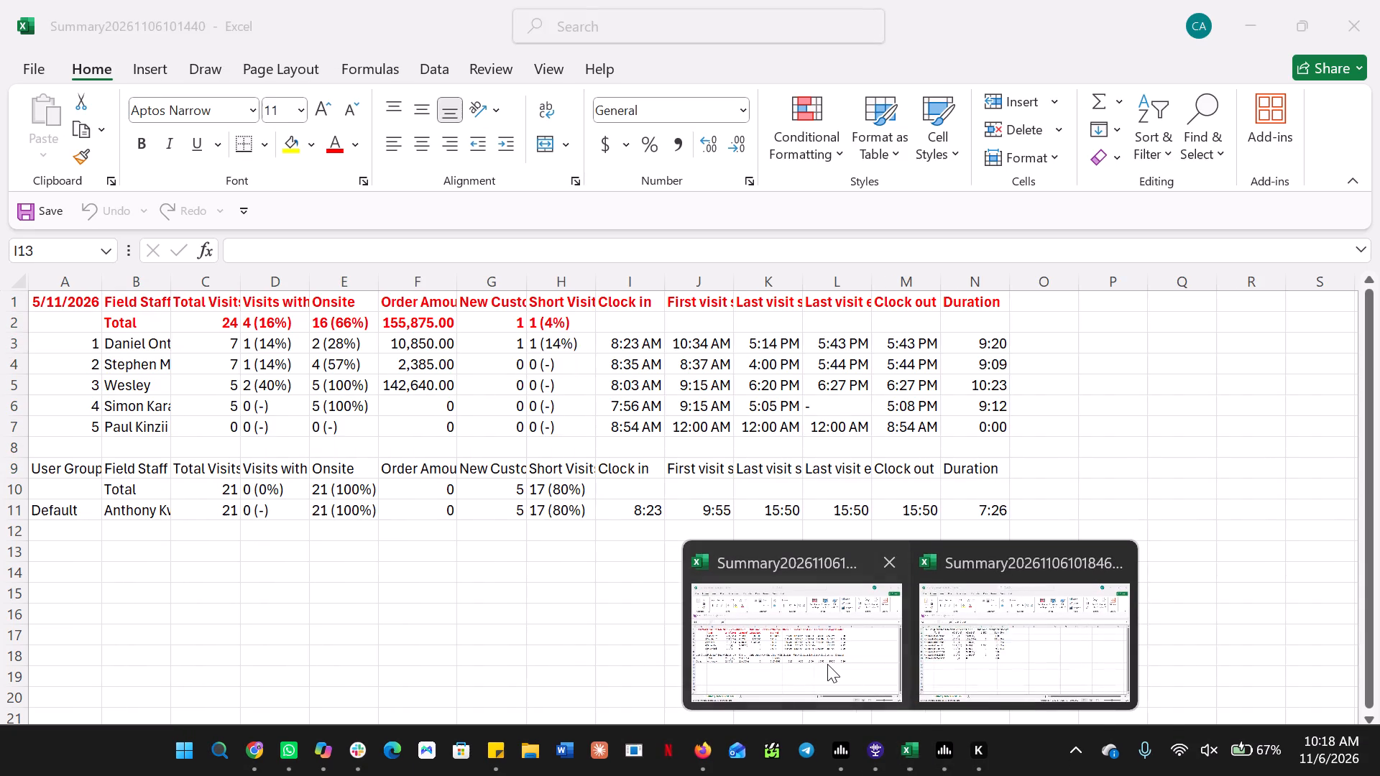
pyautogui.click(70, 552)
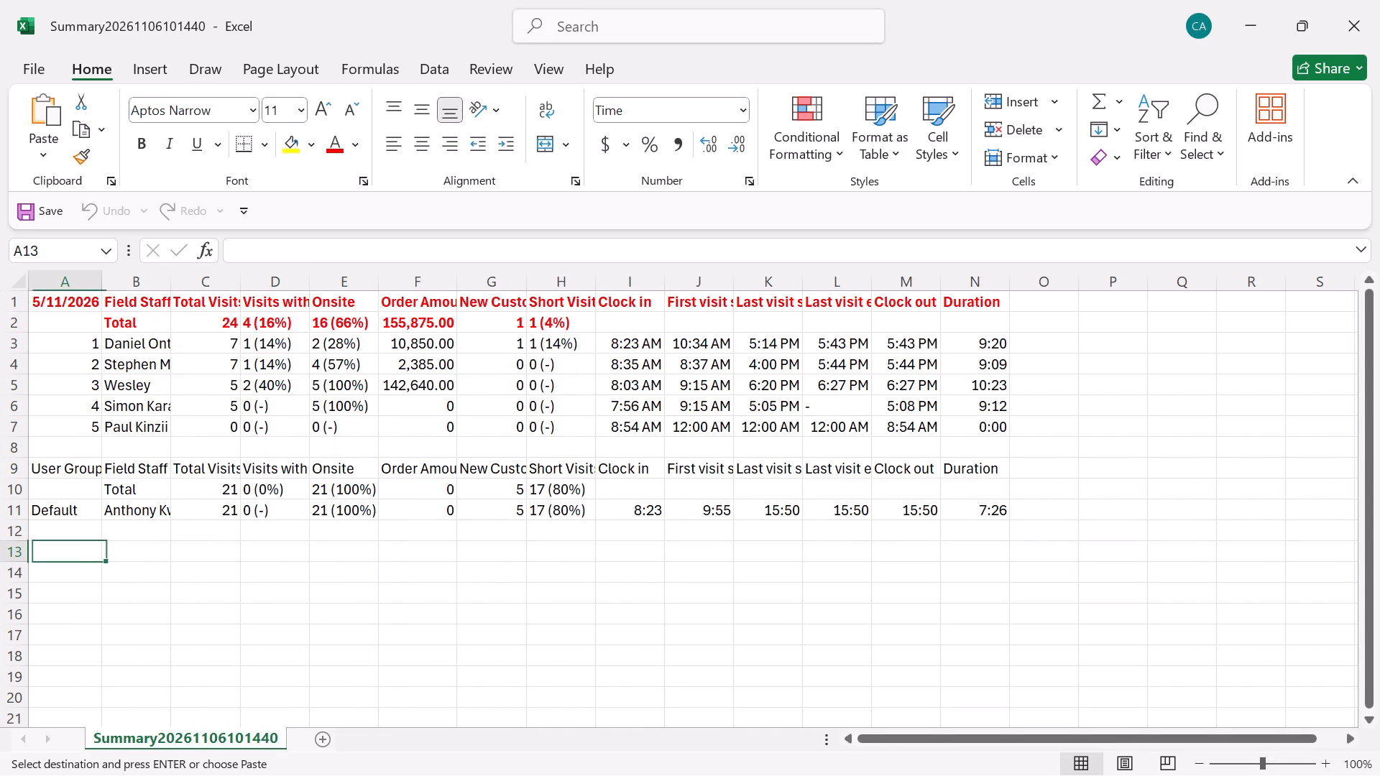
pyautogui.hotkey('ctrl', 'v')
pyautogui.scroll(-1, 270, 606)
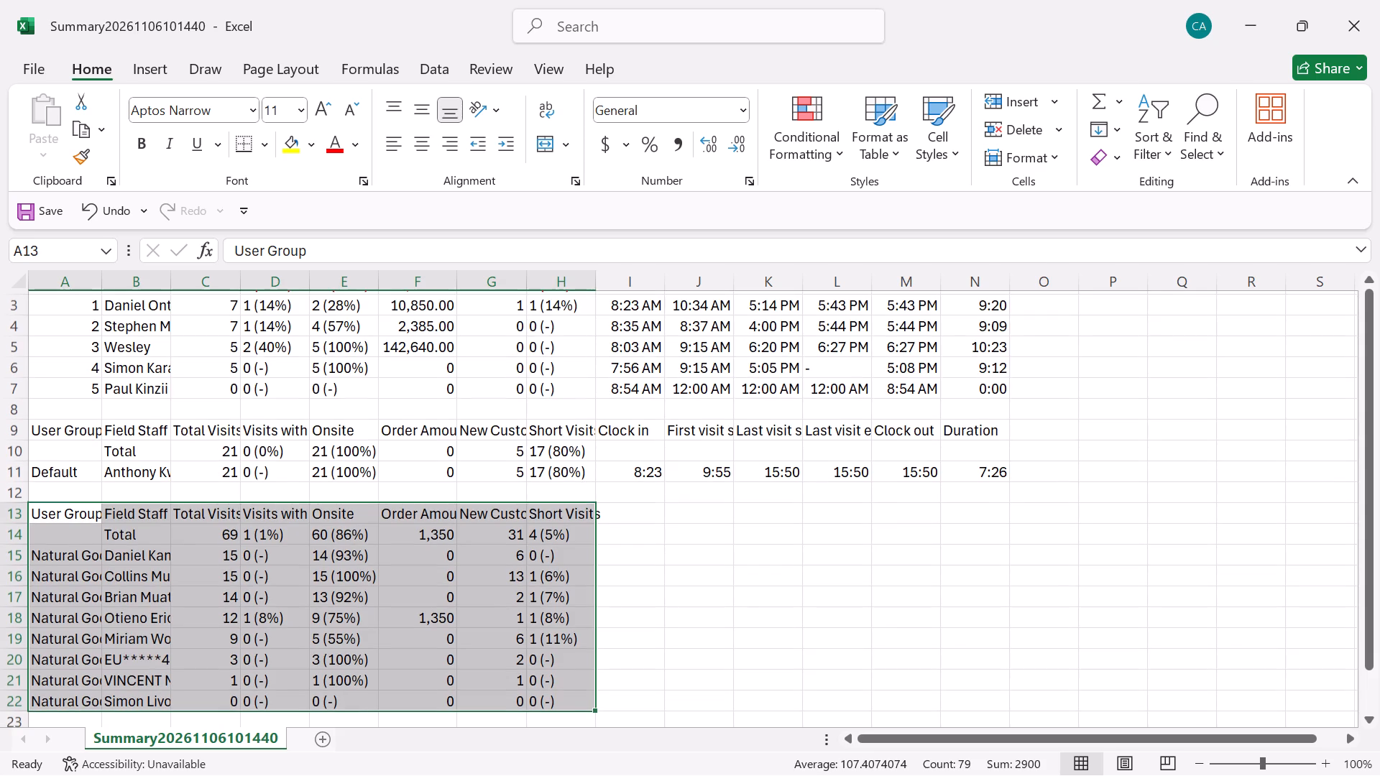
pyautogui.scroll(-3, 270, 606)
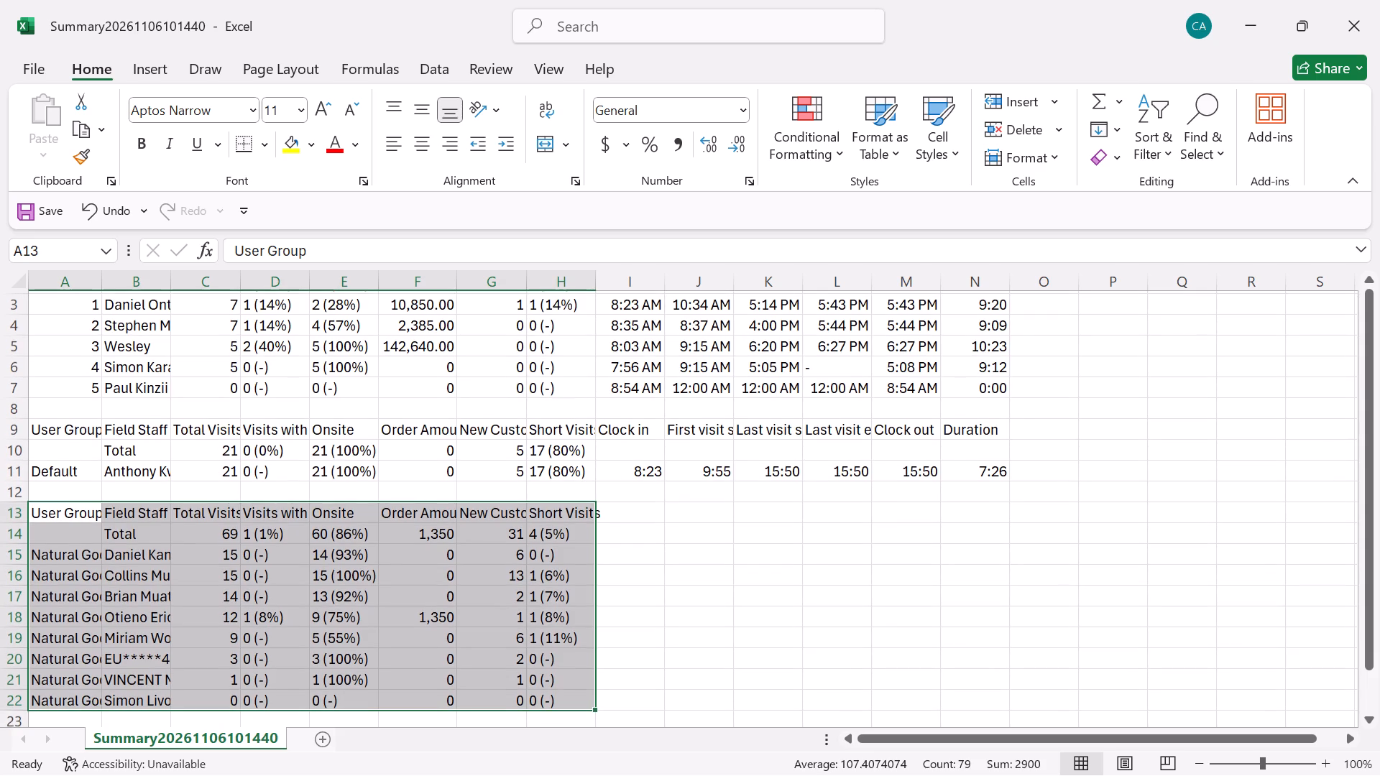
pyautogui.scroll(-1, 270, 606)
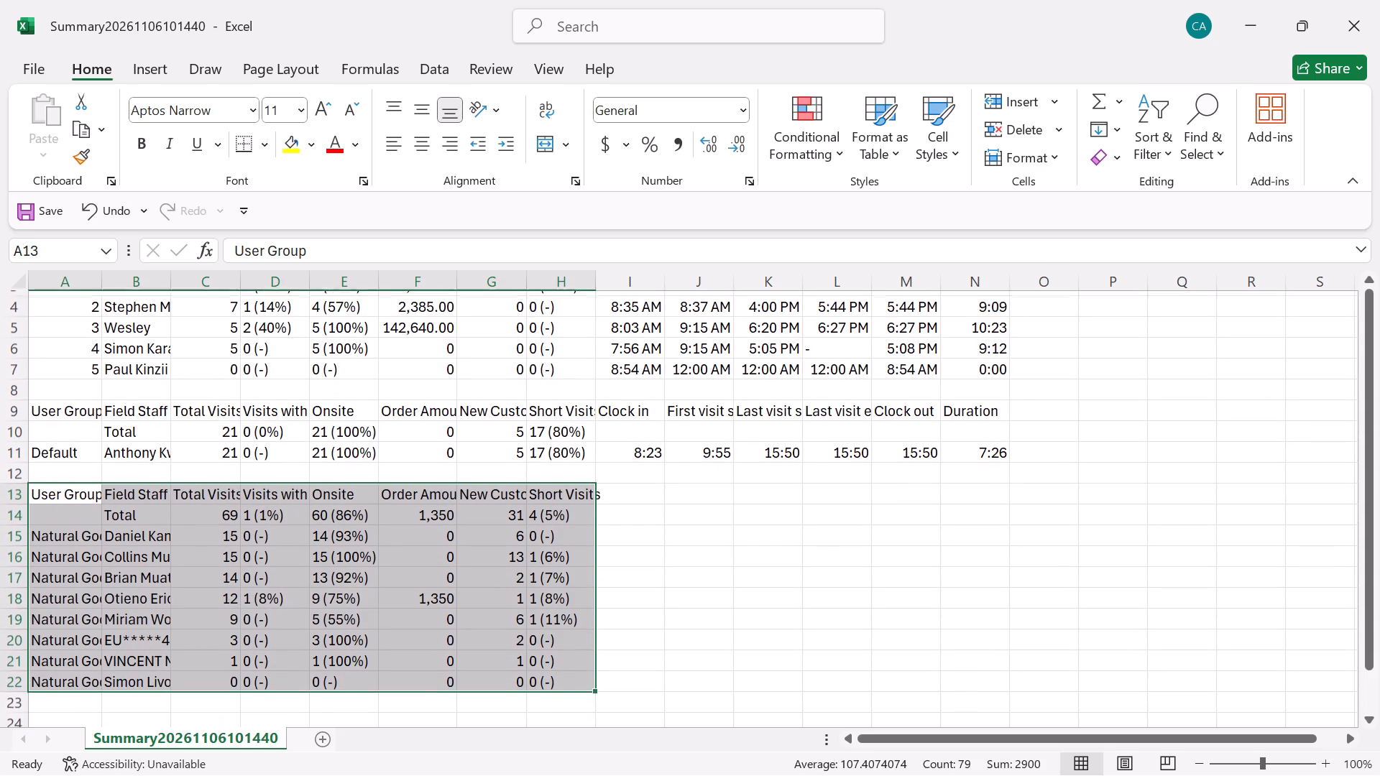
pyautogui.scroll(-1, 270, 606)
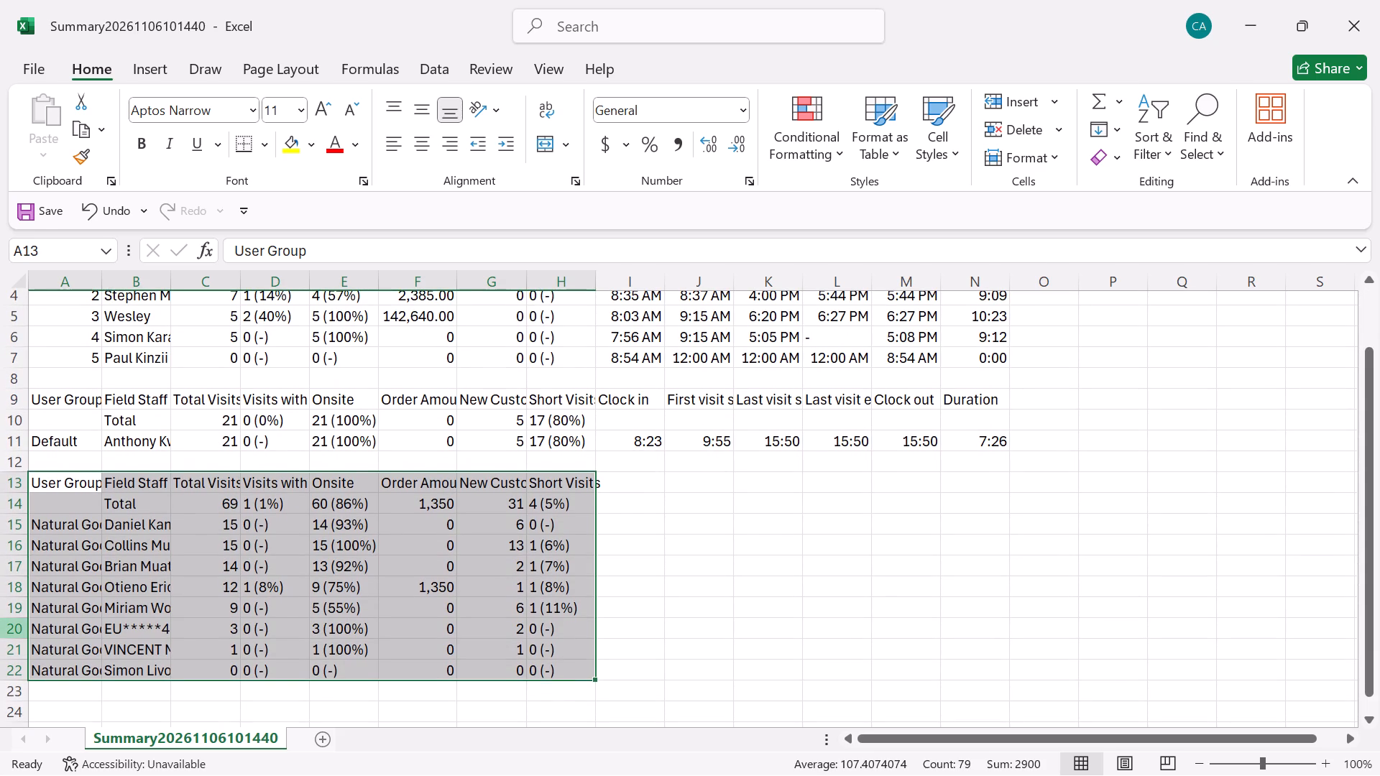
pyautogui.click(19, 627)
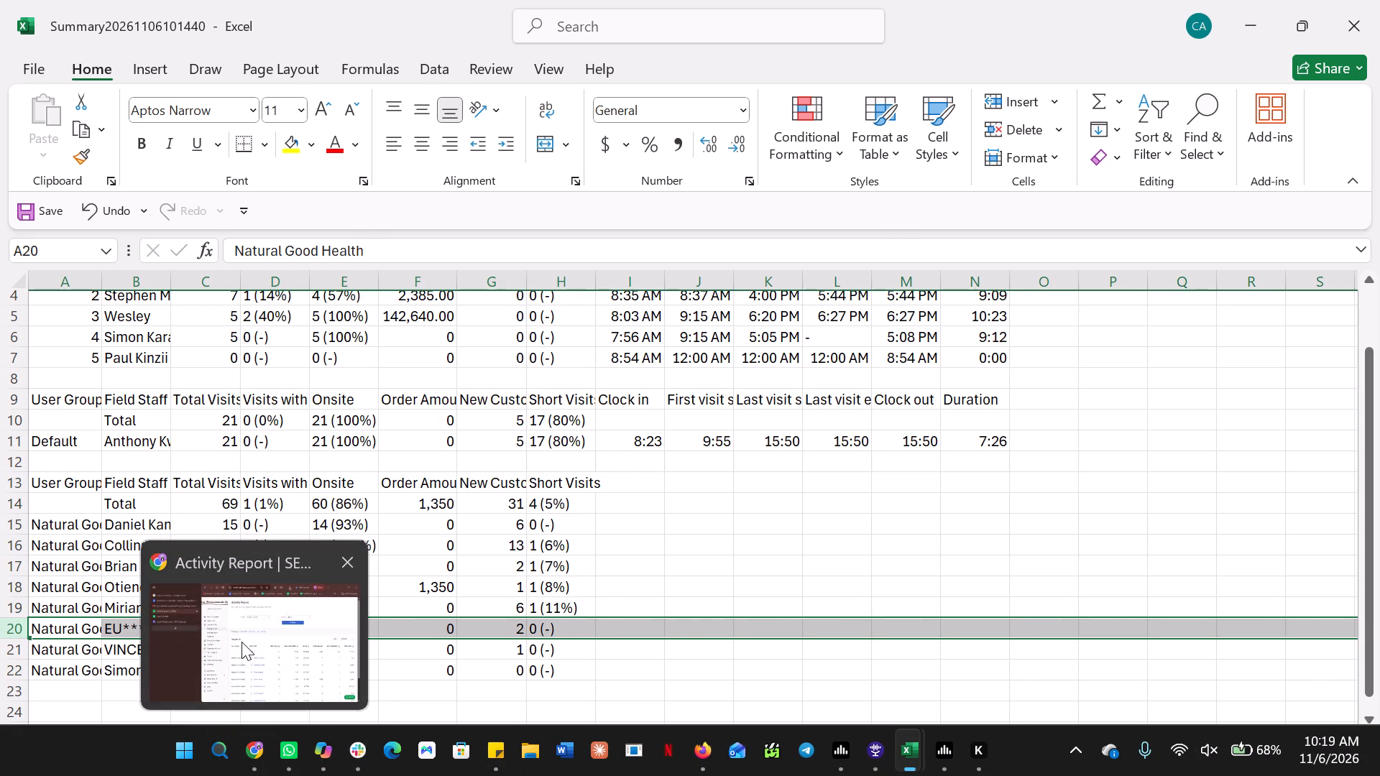
# Return to the Activity Report in Chrome, export the attendance data and open 20261106_attendance (3) in Excel.
pyautogui.click(241, 642)
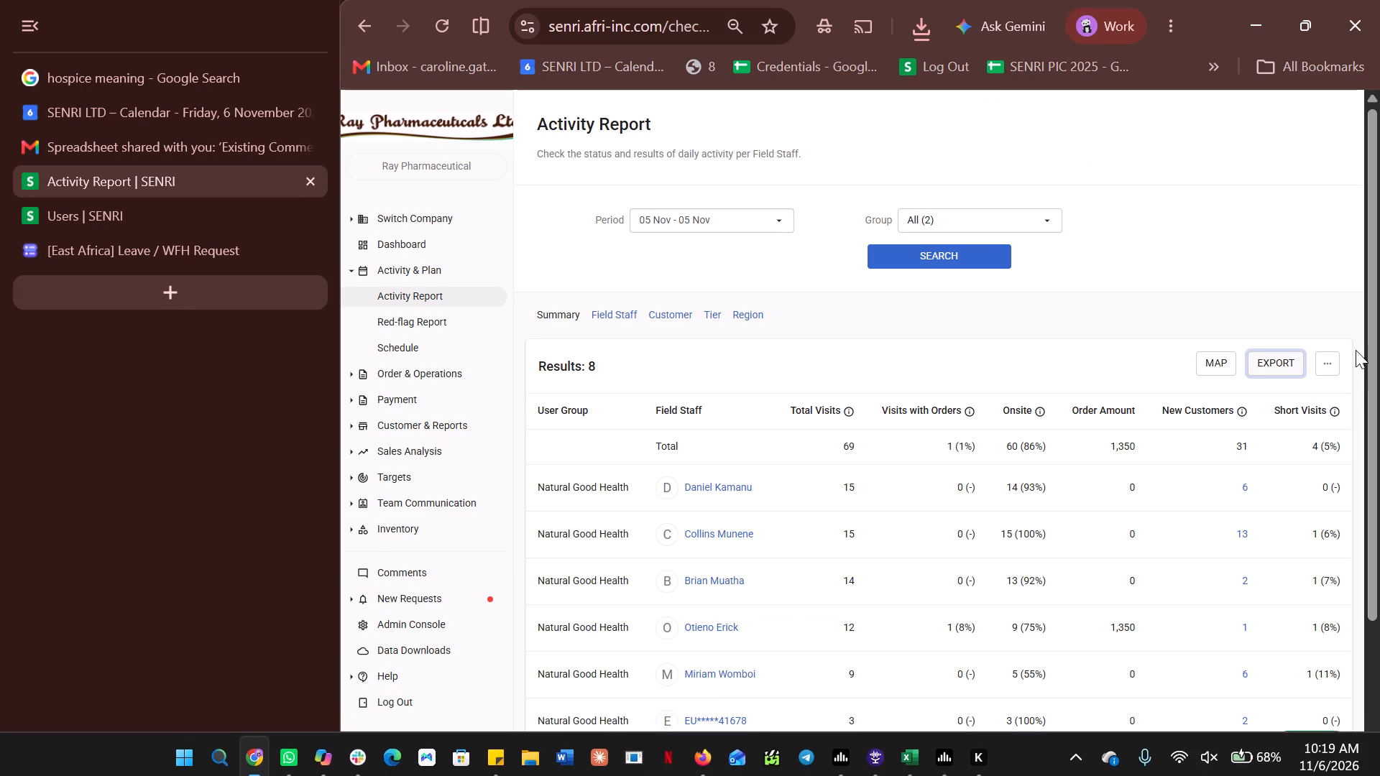
pyautogui.click(1330, 354)
pyautogui.click(1292, 402)
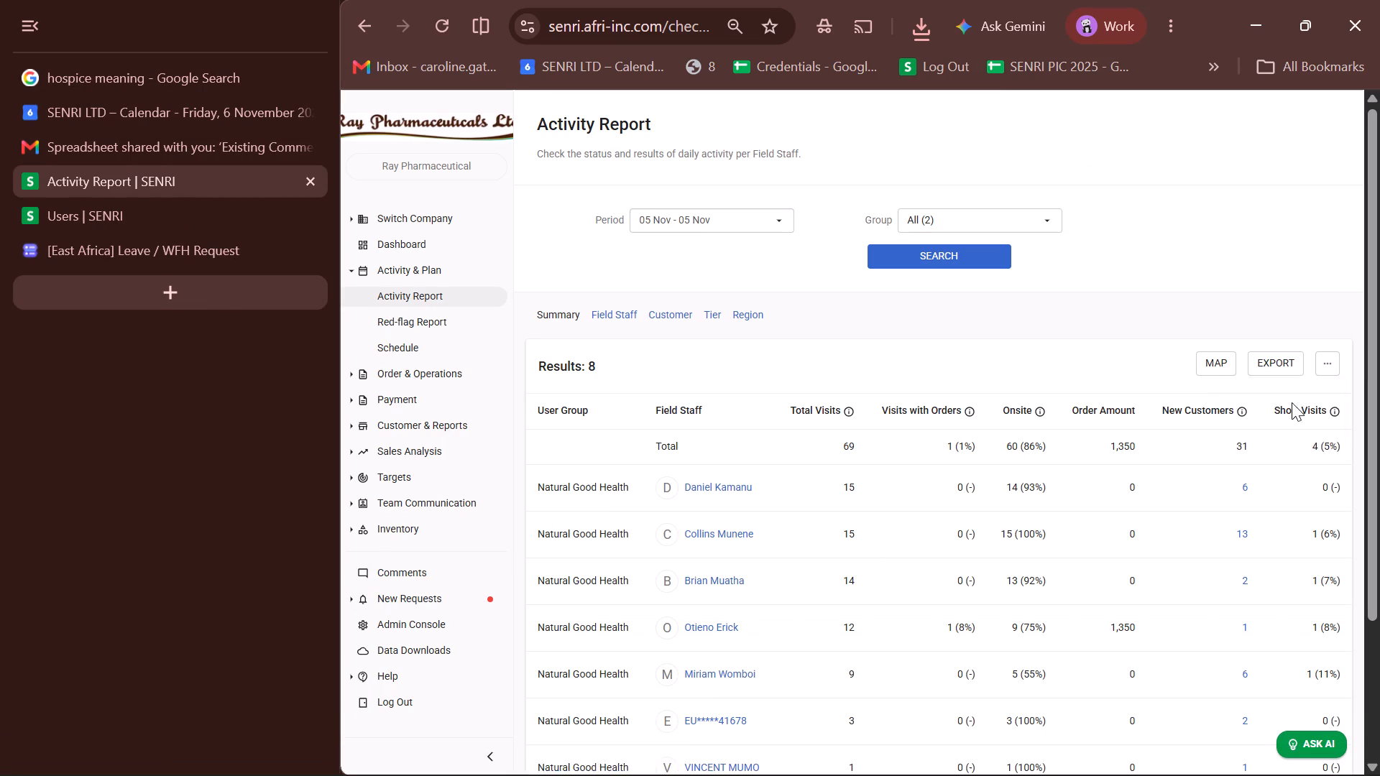
pyautogui.click(747, 77)
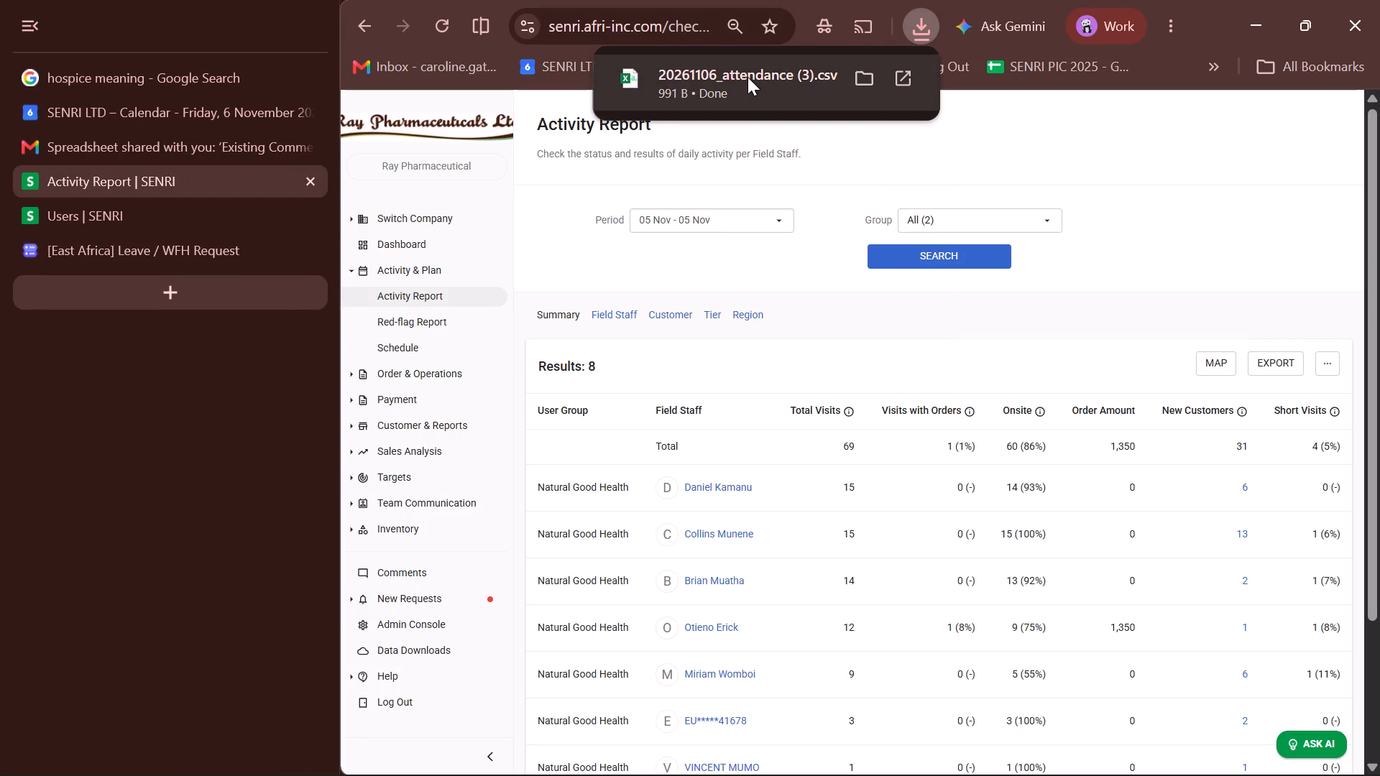
pyautogui.click(649, 604)
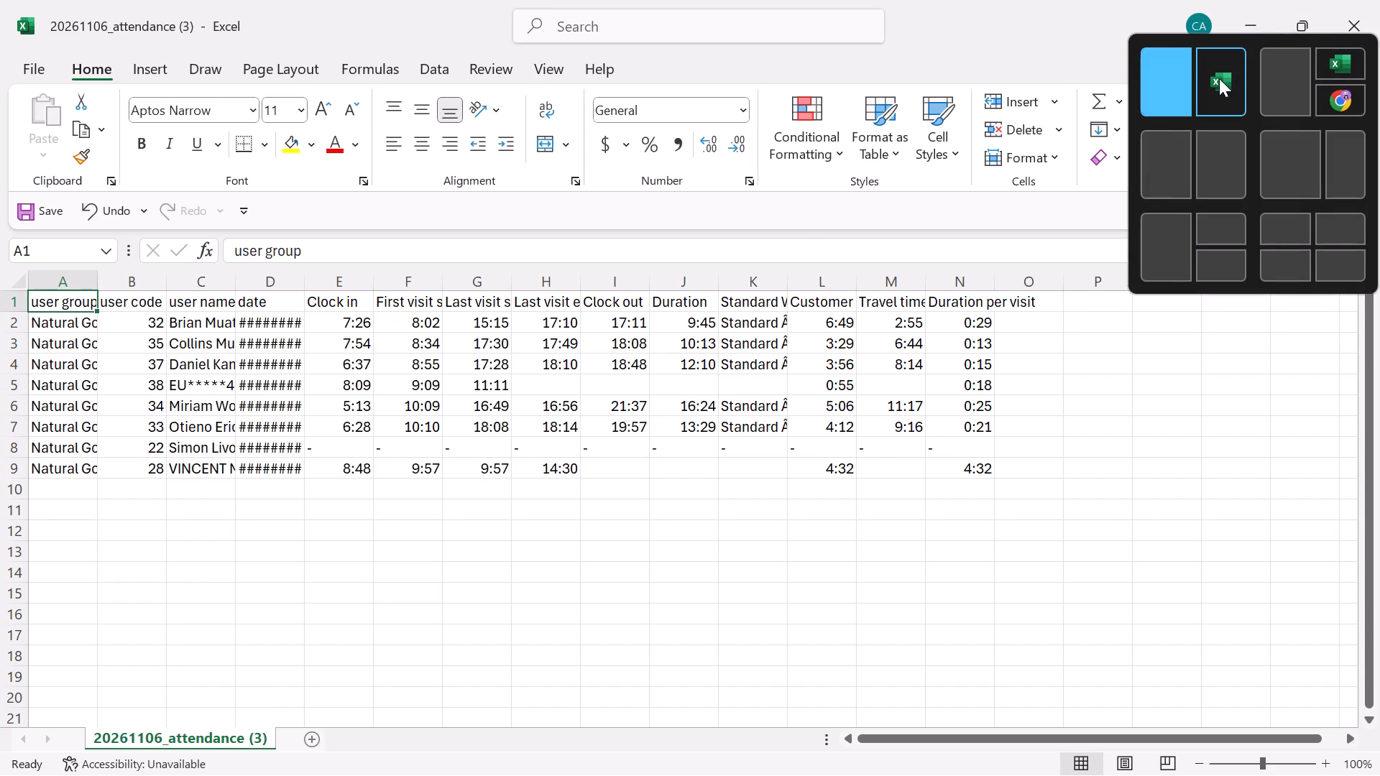
pyautogui.click(1219, 78)
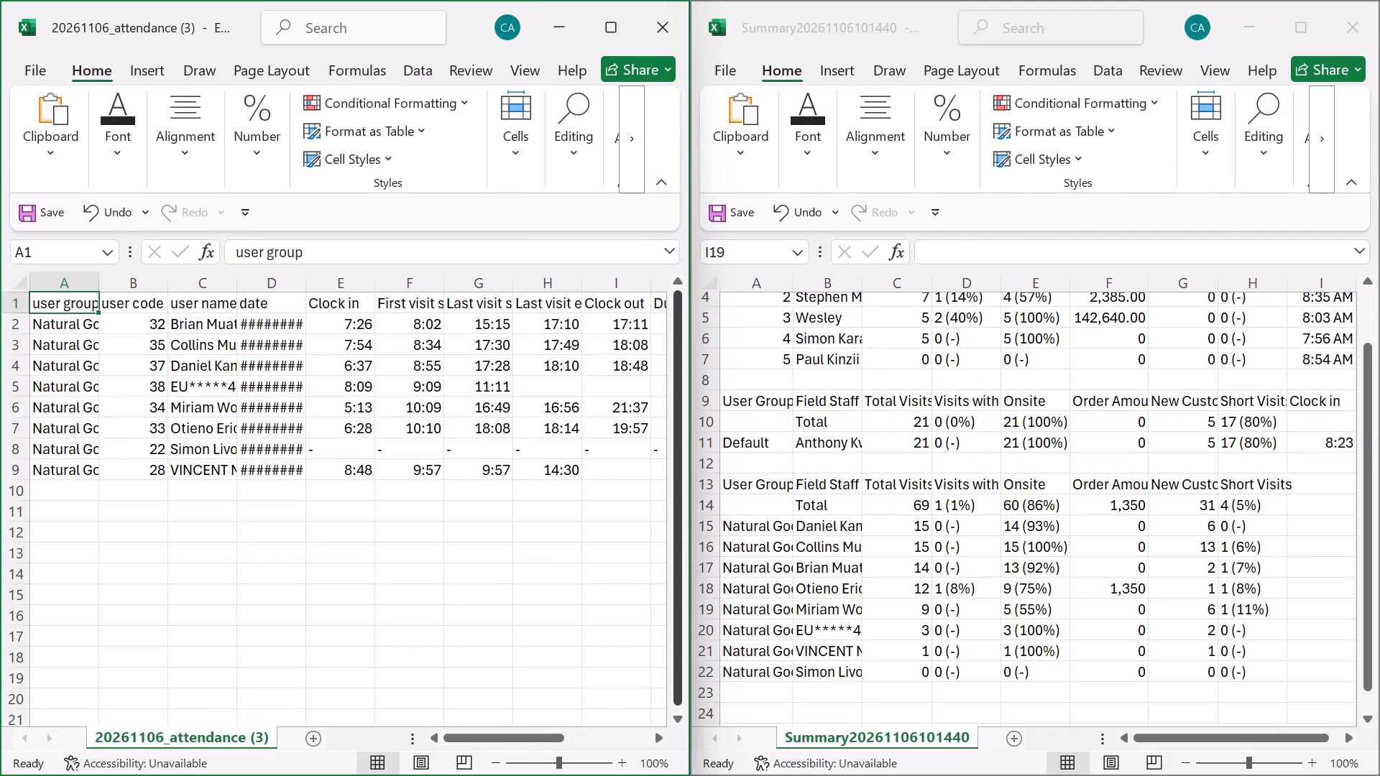
pyautogui.moveTo(325, 307); pyautogui.dragTo(630, 287)
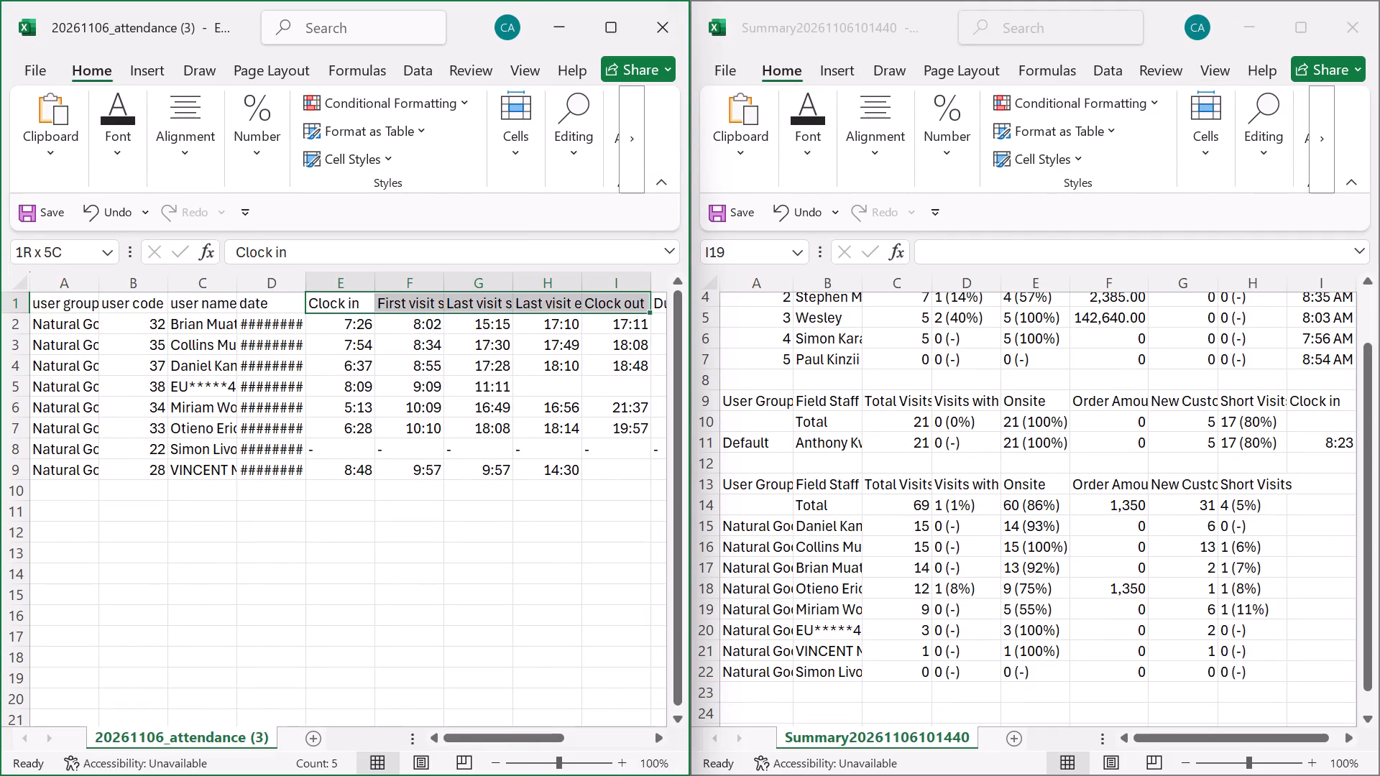
pyautogui.moveTo(630, 287); pyautogui.dragTo(556, 302)
pyautogui.hotkey('ctrl', 'x')
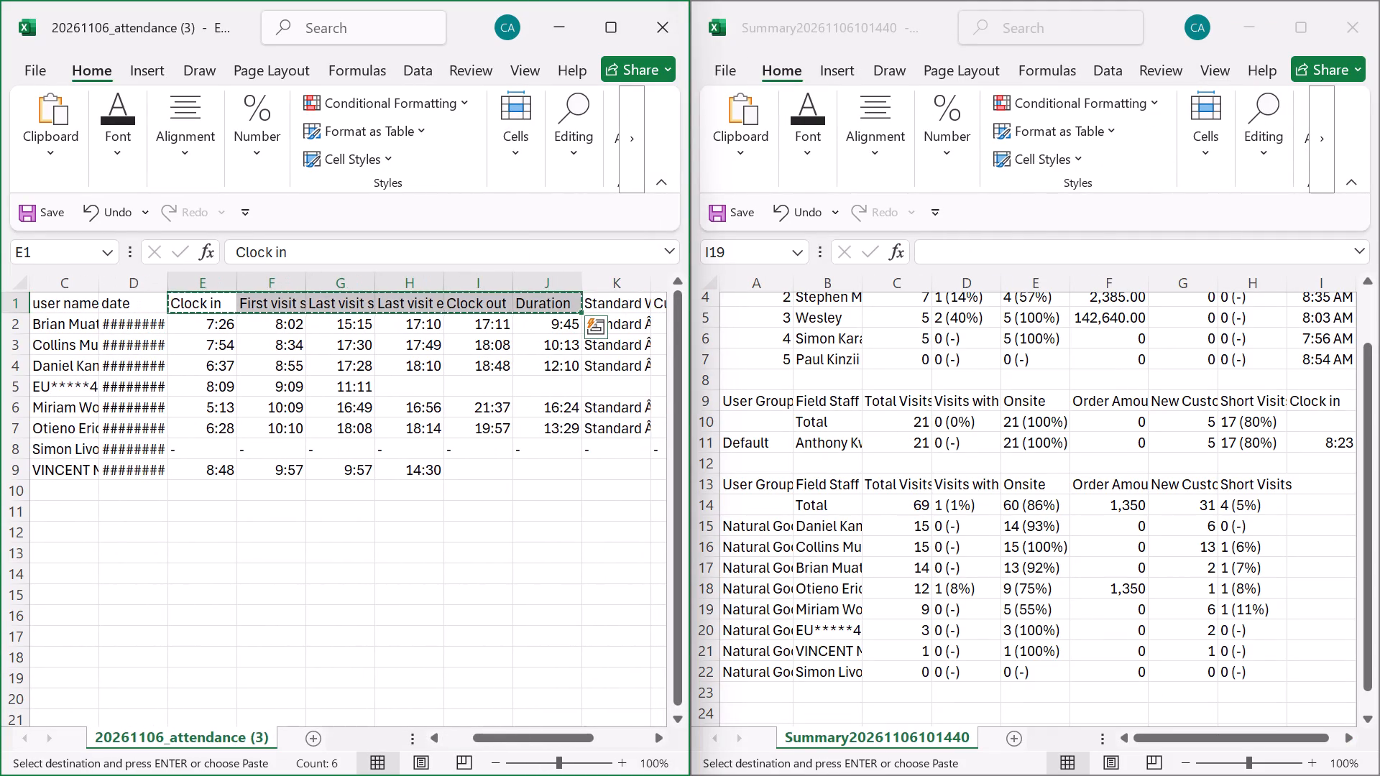
pyautogui.doubleClick(1317, 486)
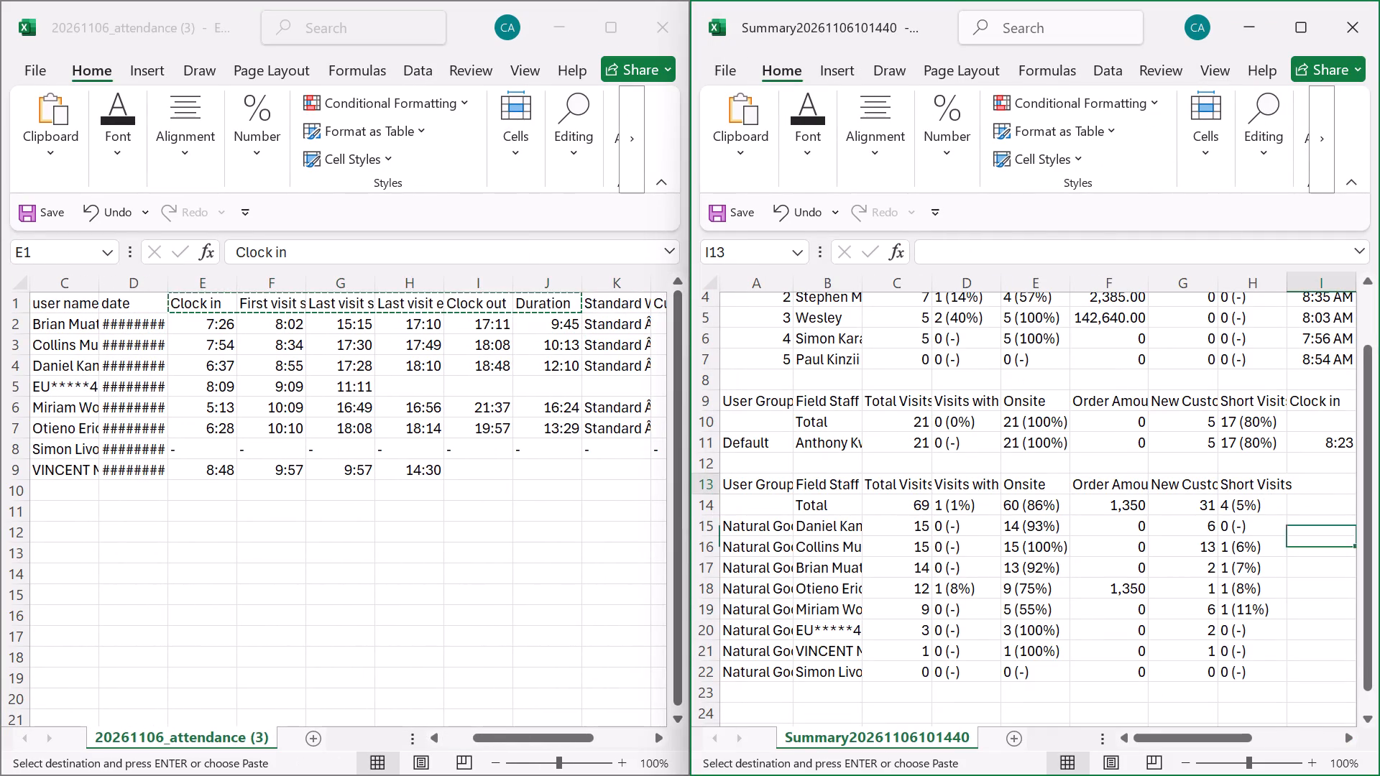
pyautogui.hotkey('ctrl', 'v')
# In I15, enter an XLOOKUP of B15 against column C of 20261106_attendance (3), returning columns E:J with match mode 0.
pyautogui.click(1314, 519)
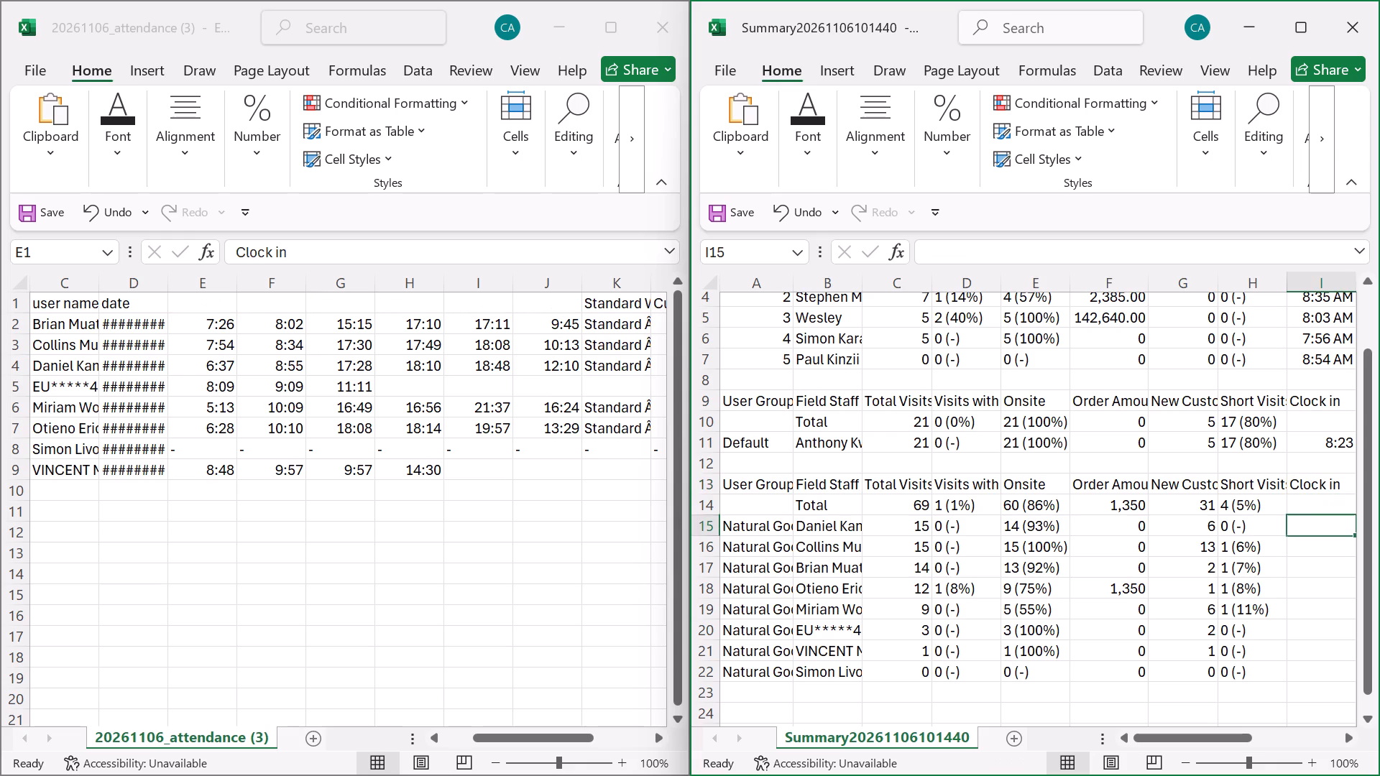
pyautogui.write('=x')
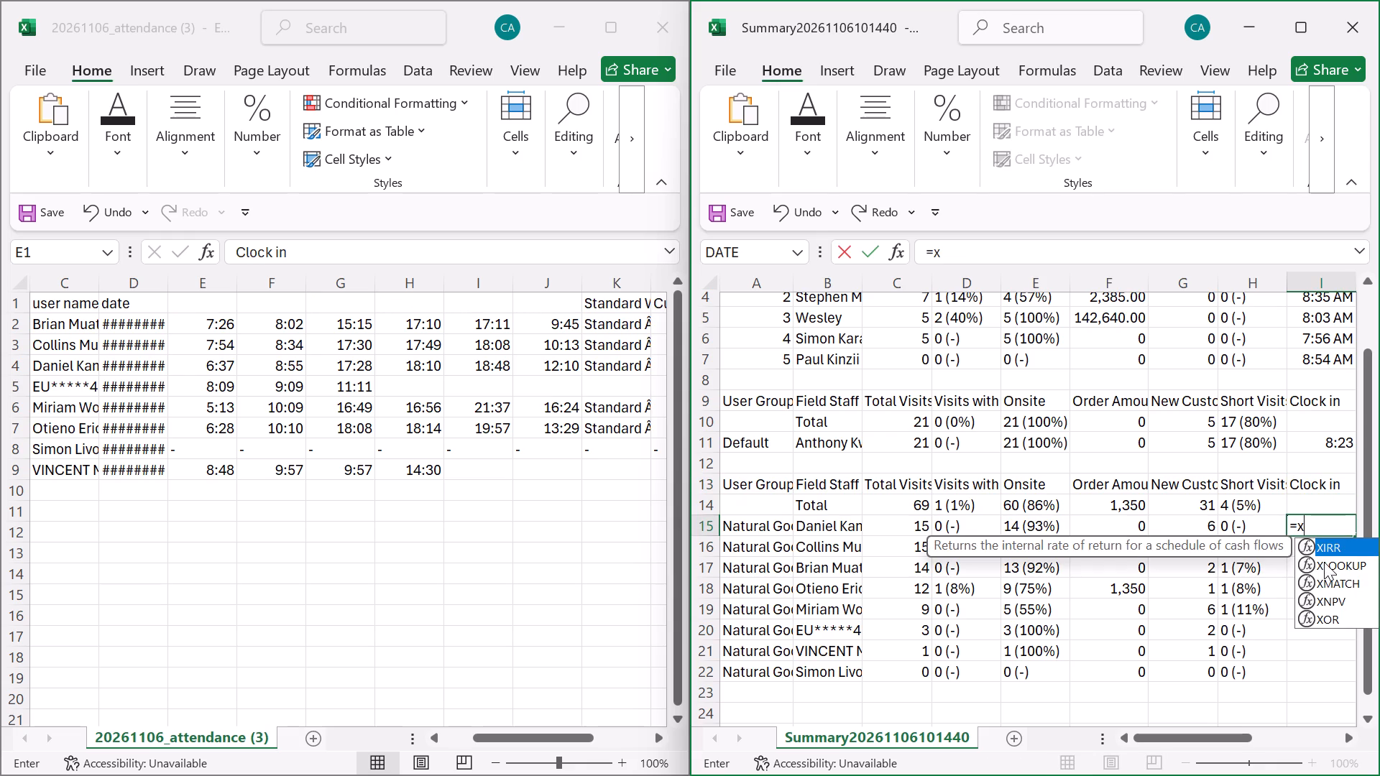
pyautogui.doubleClick(1324, 562)
pyautogui.click(835, 524)
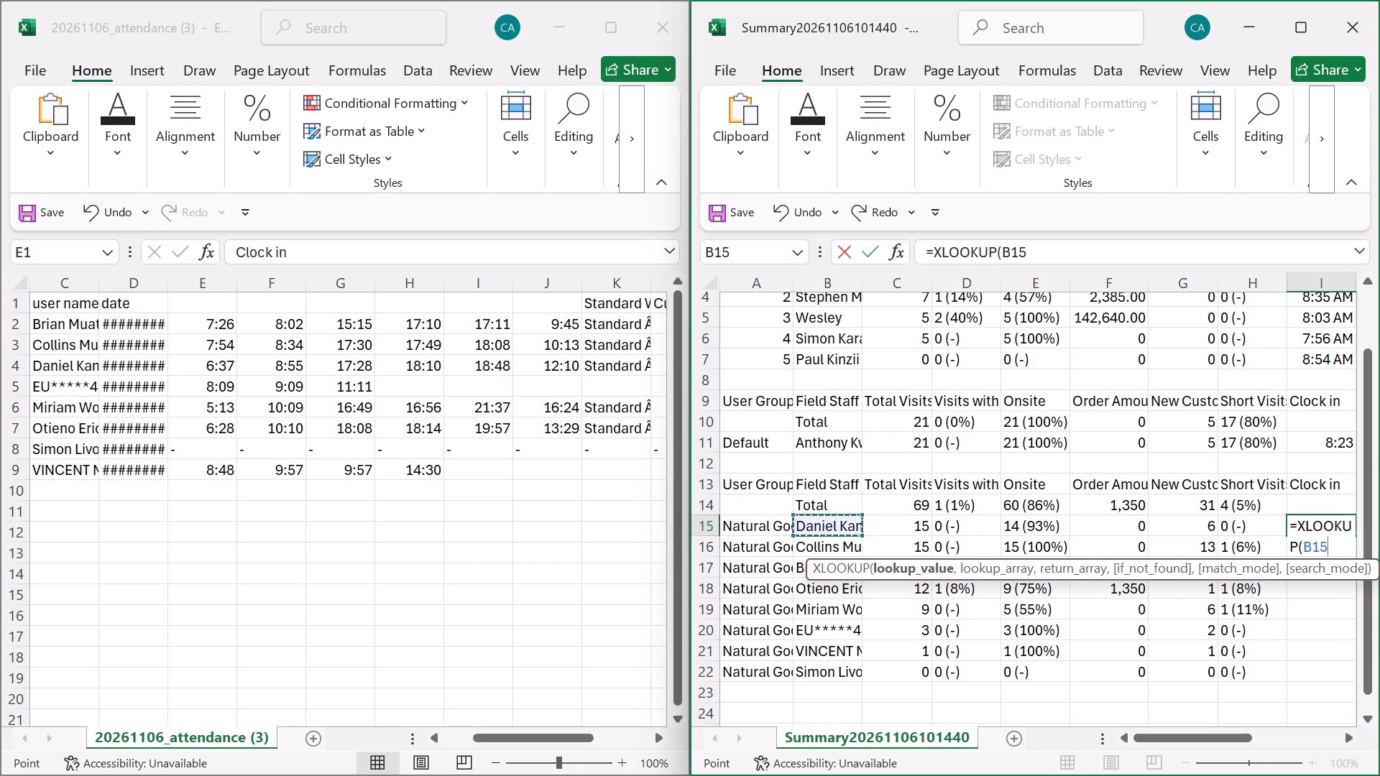
pyautogui.press(',')
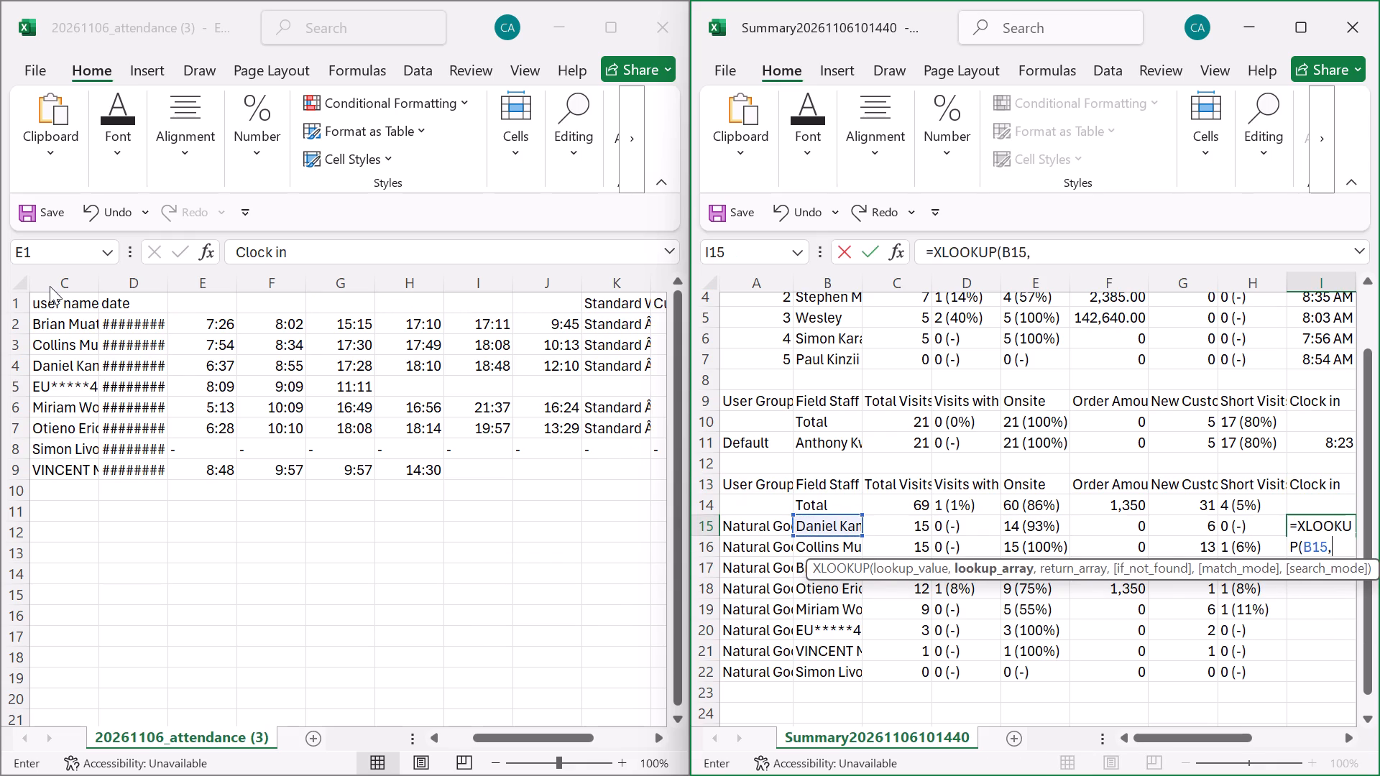
pyautogui.doubleClick(50, 286)
pyautogui.press(',')
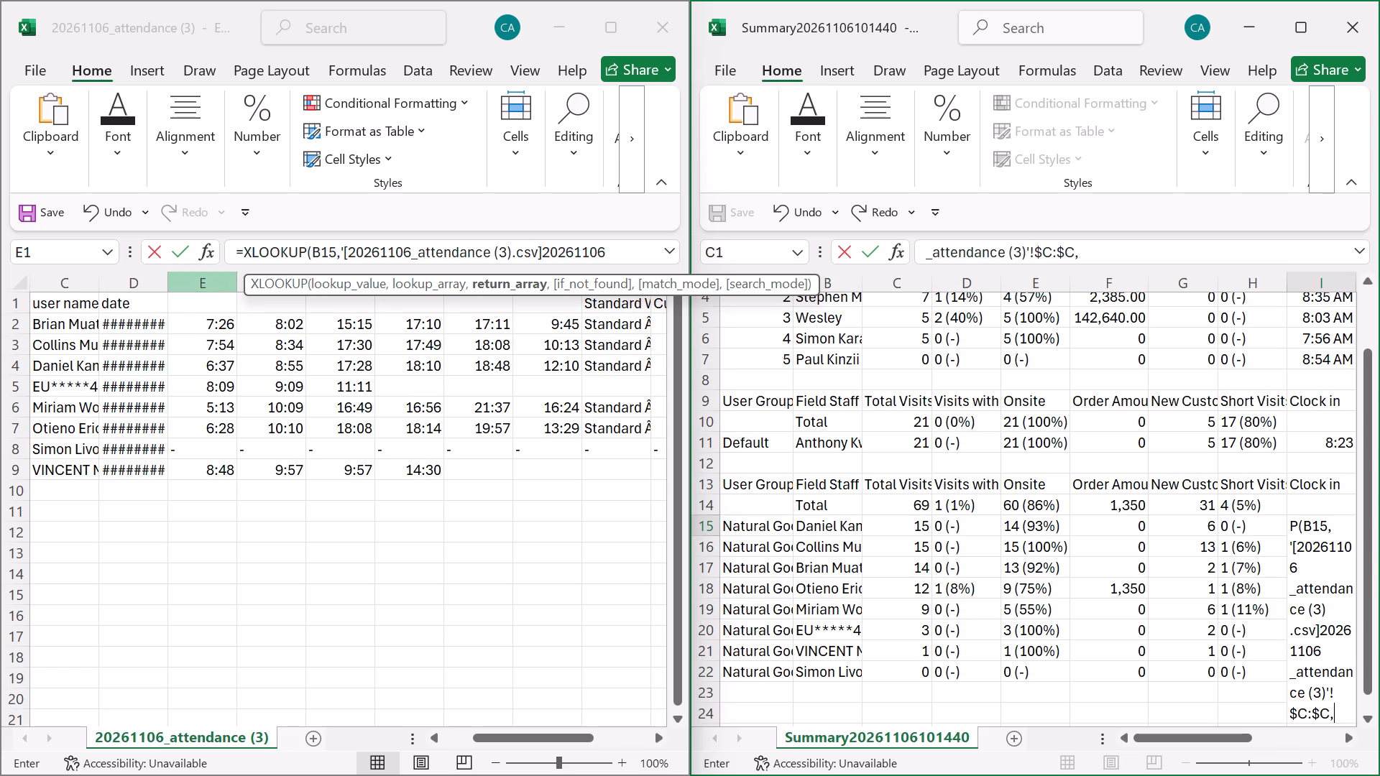
pyautogui.moveTo(190, 280); pyautogui.dragTo(545, 282)
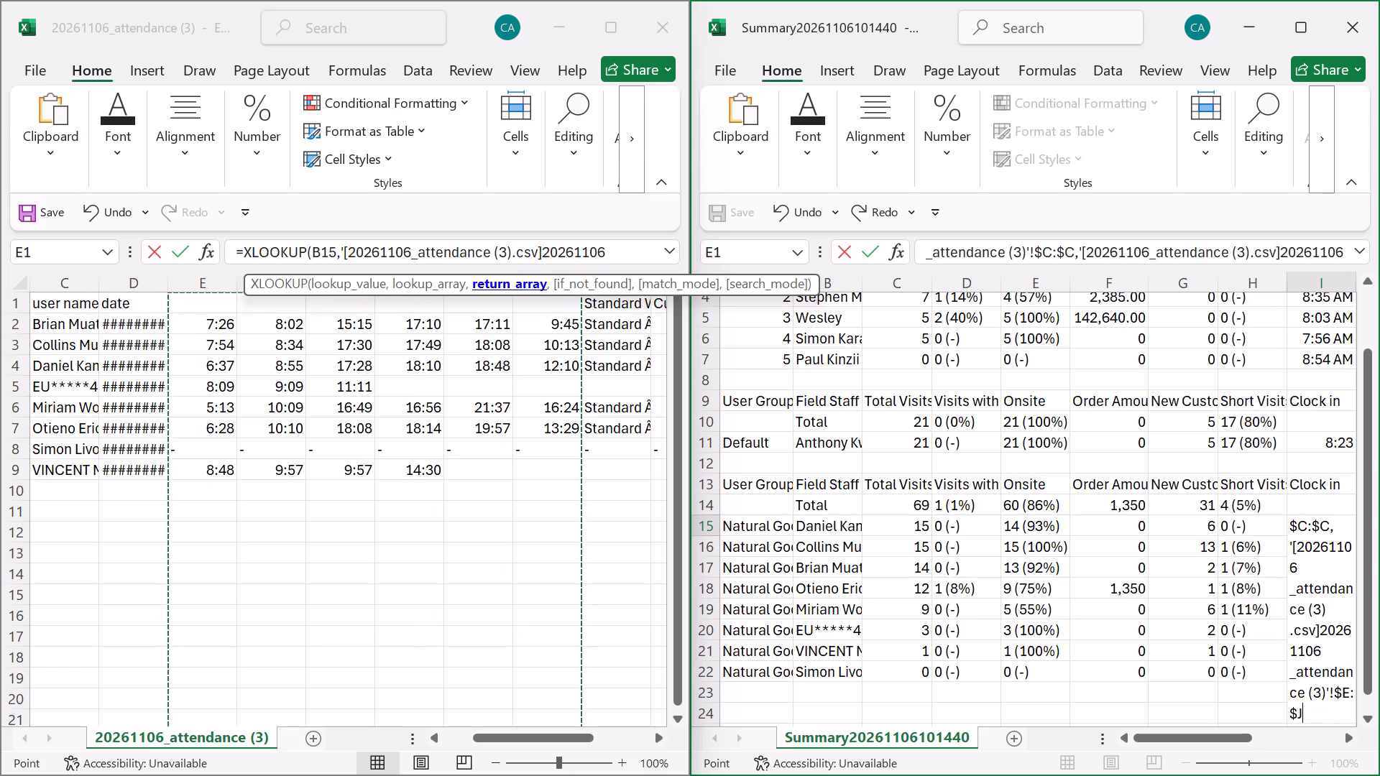
pyautogui.write(',,0')
pyautogui.press('Return')
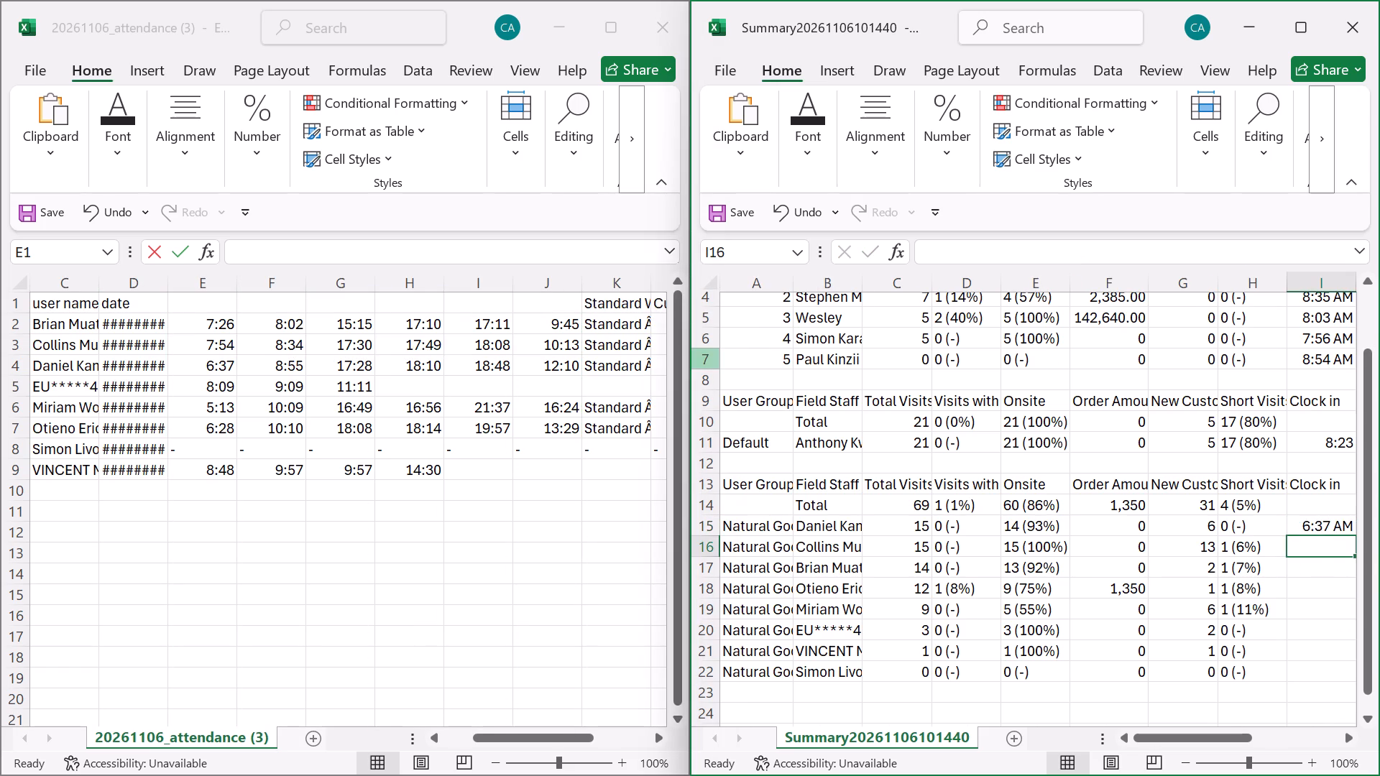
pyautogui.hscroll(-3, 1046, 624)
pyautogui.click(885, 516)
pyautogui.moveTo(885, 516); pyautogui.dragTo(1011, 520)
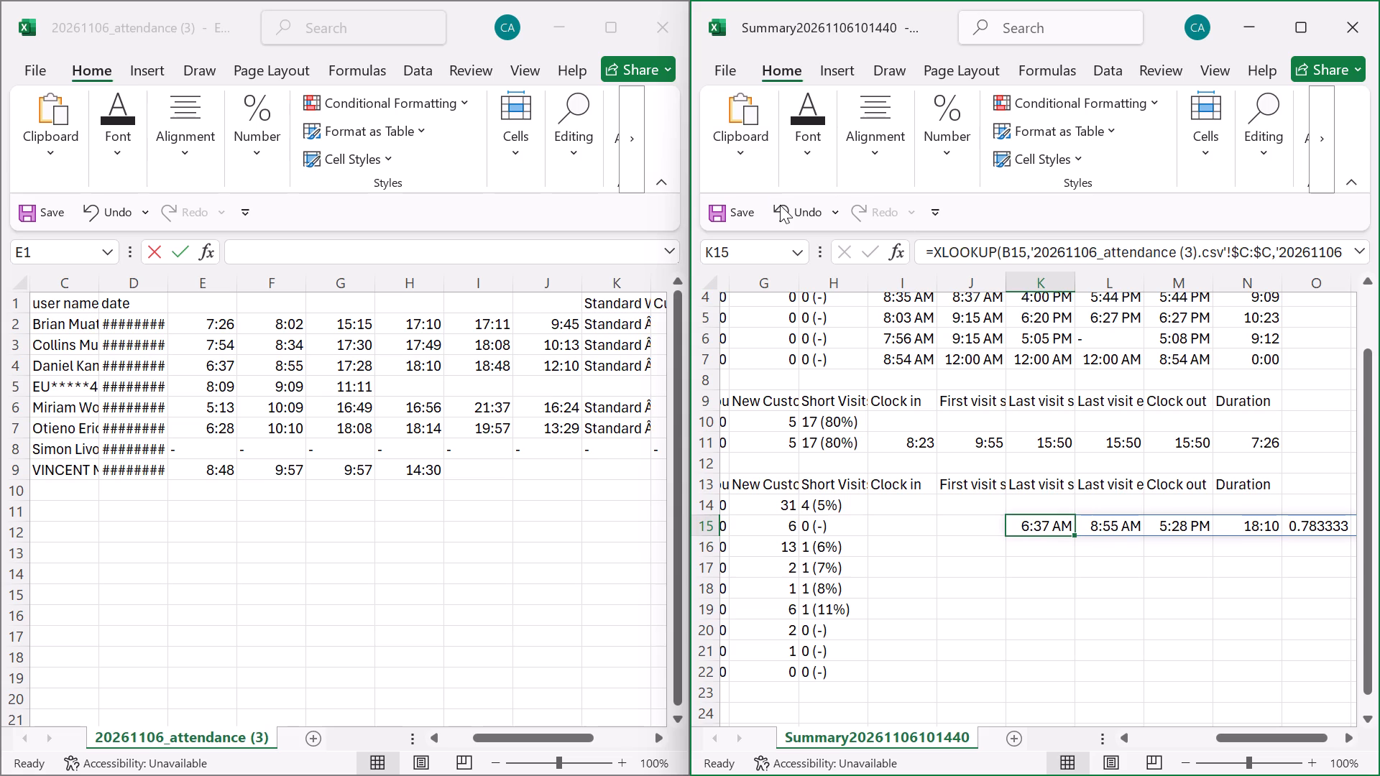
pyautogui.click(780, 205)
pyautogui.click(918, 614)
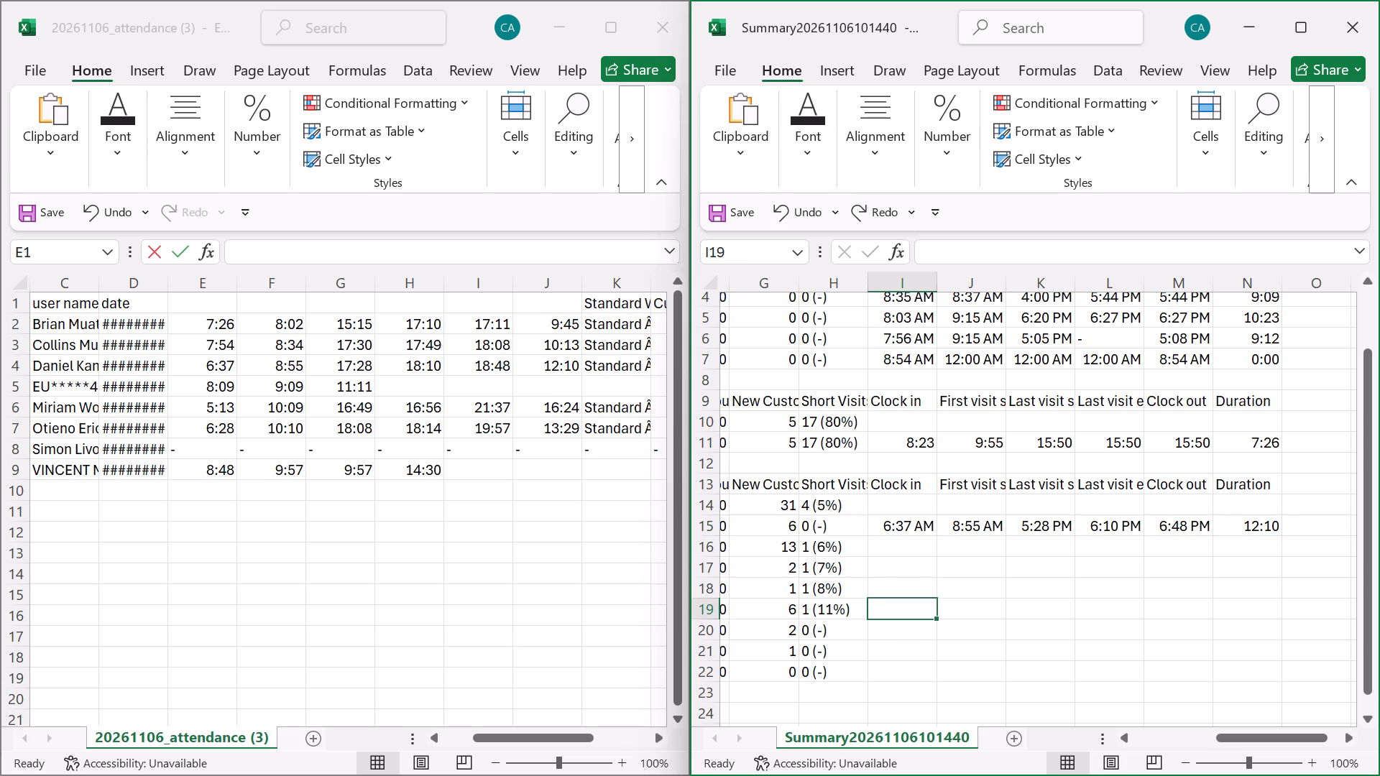
# Fill the attendance lookup in I15:N15 down to row 22 for the remaining Ray Pharmaceutical staff.
pyautogui.moveTo(895, 528); pyautogui.dragTo(1230, 525)
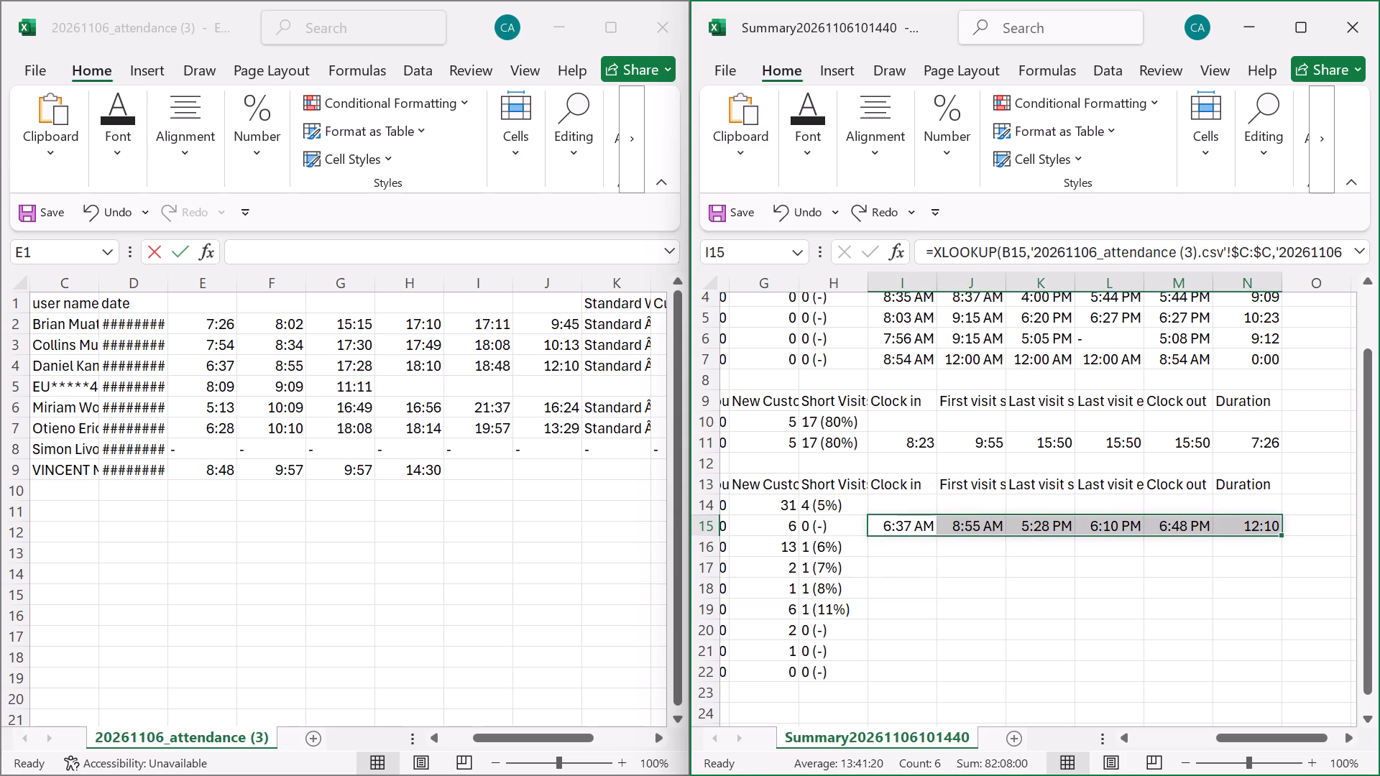
pyautogui.moveTo(1282, 532); pyautogui.dragTo(1270, 694)
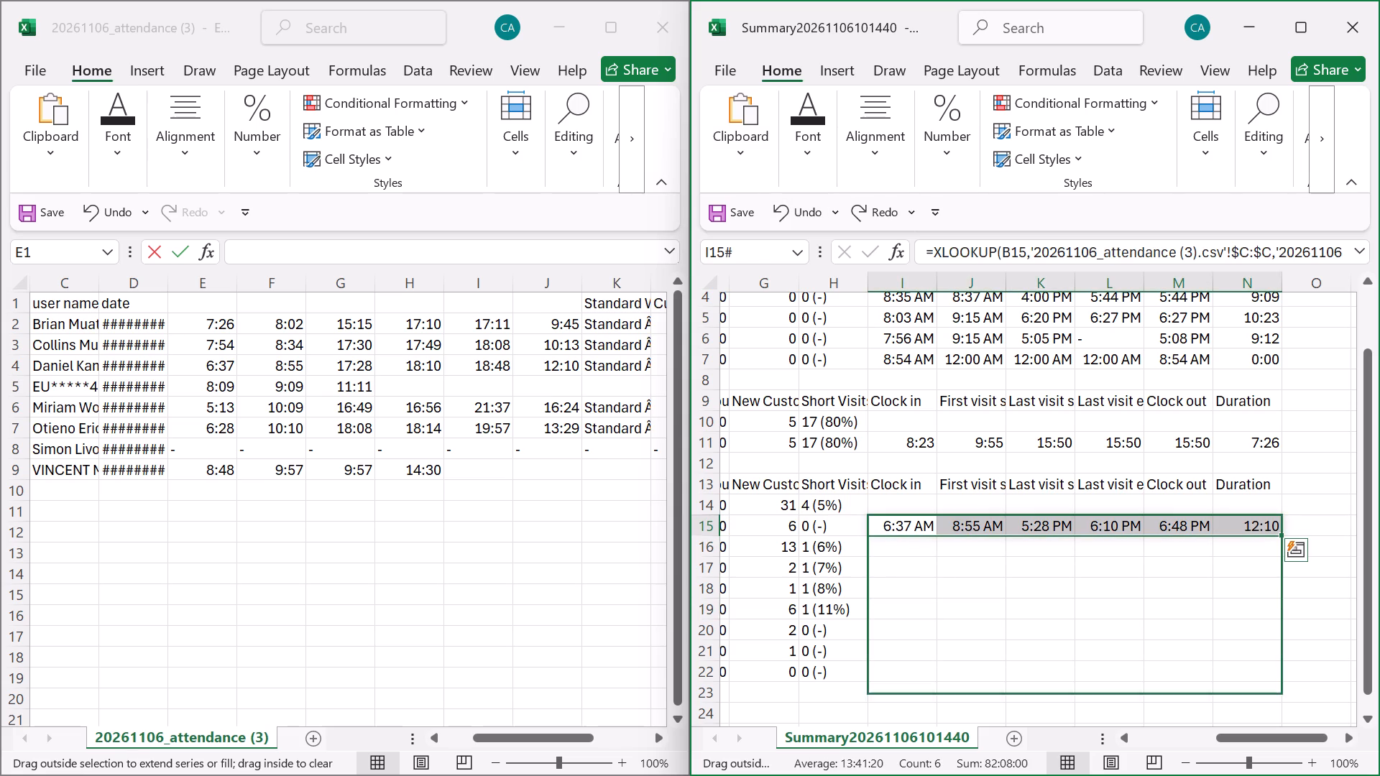
pyautogui.moveTo(1270, 694); pyautogui.dragTo(1270, 687)
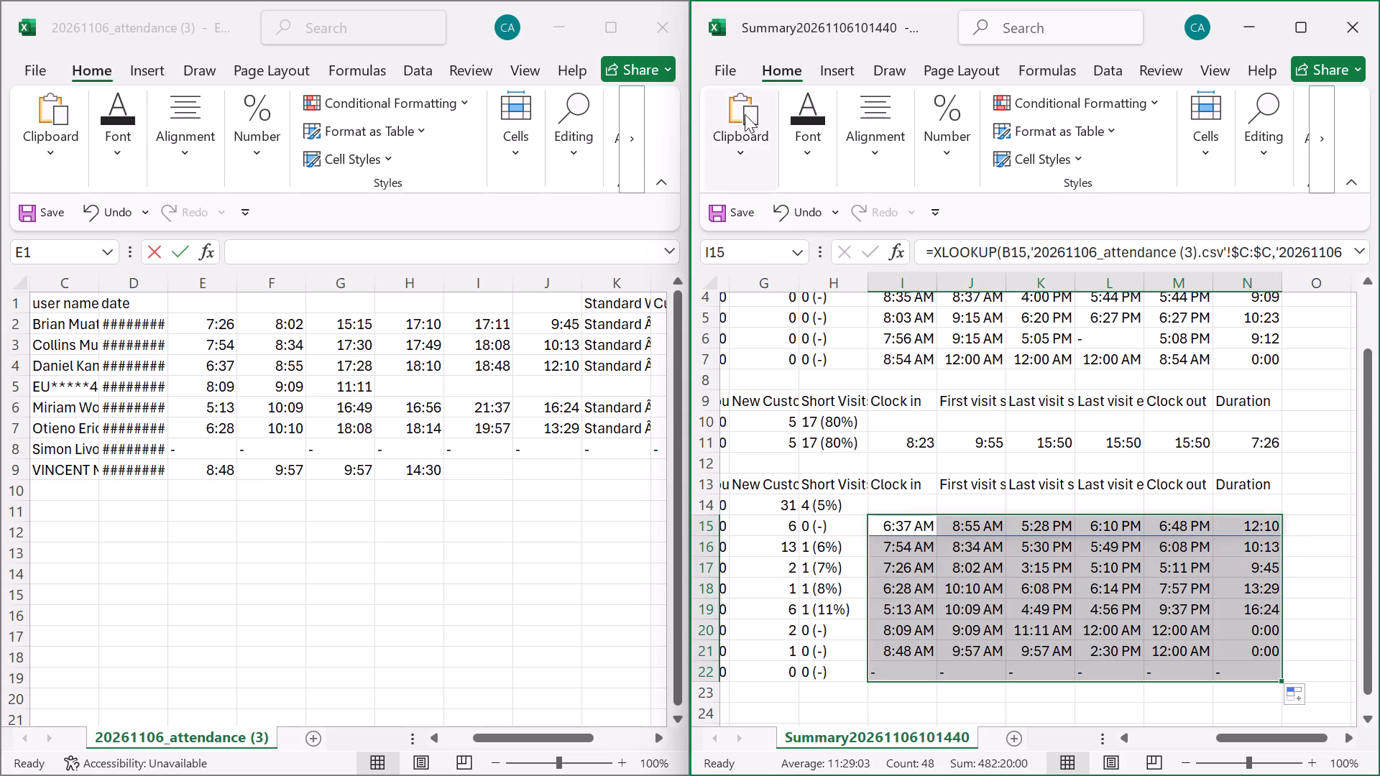
pyautogui.click(659, 37)
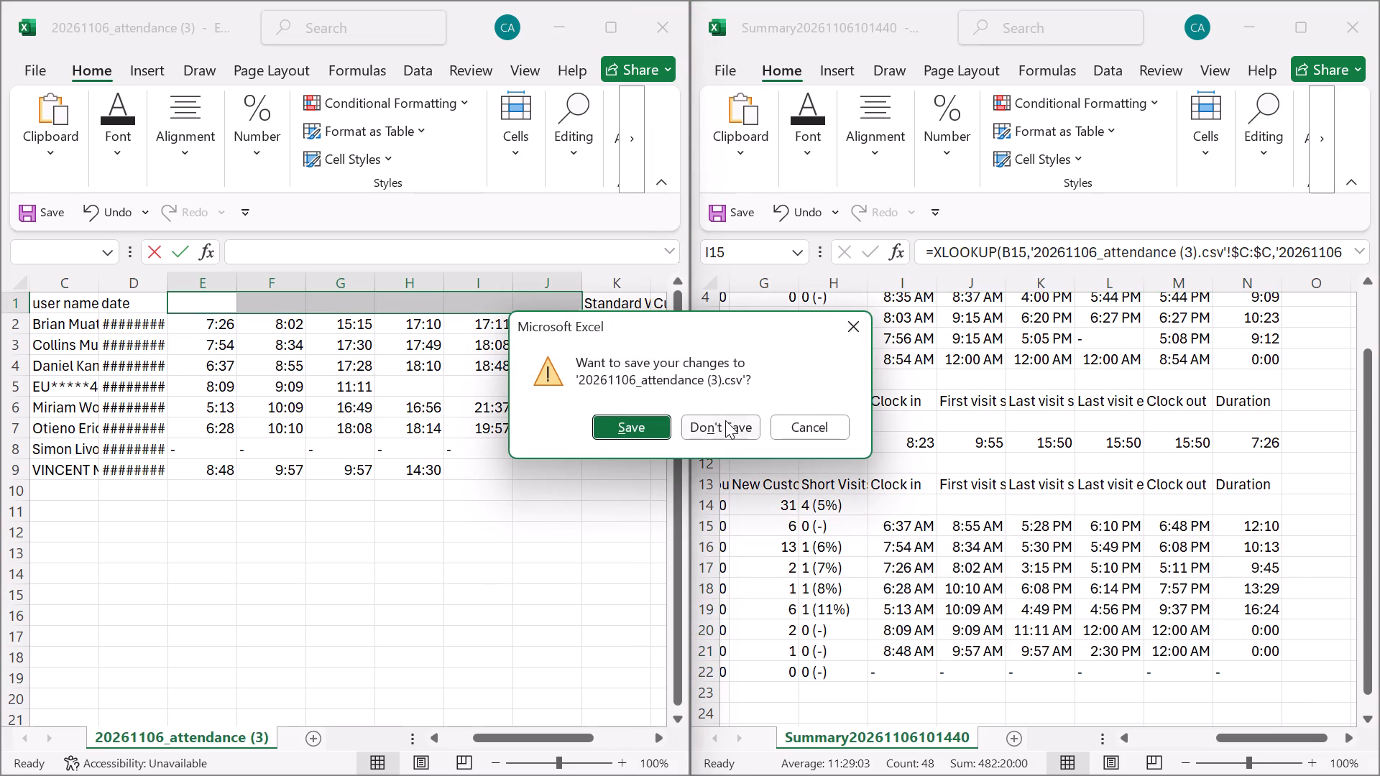
pyautogui.click(722, 426)
pyautogui.click(1295, 43)
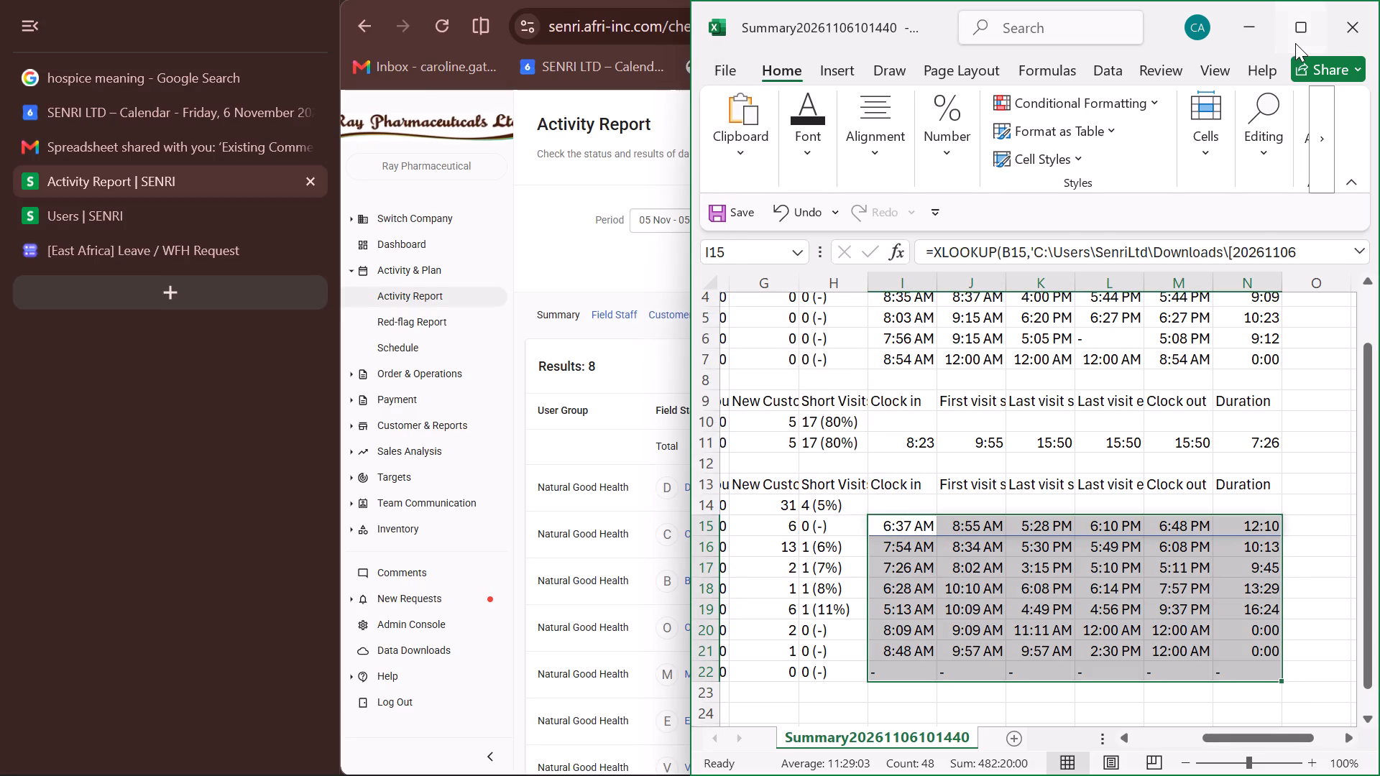
pyautogui.hscroll(5, 447, 627)
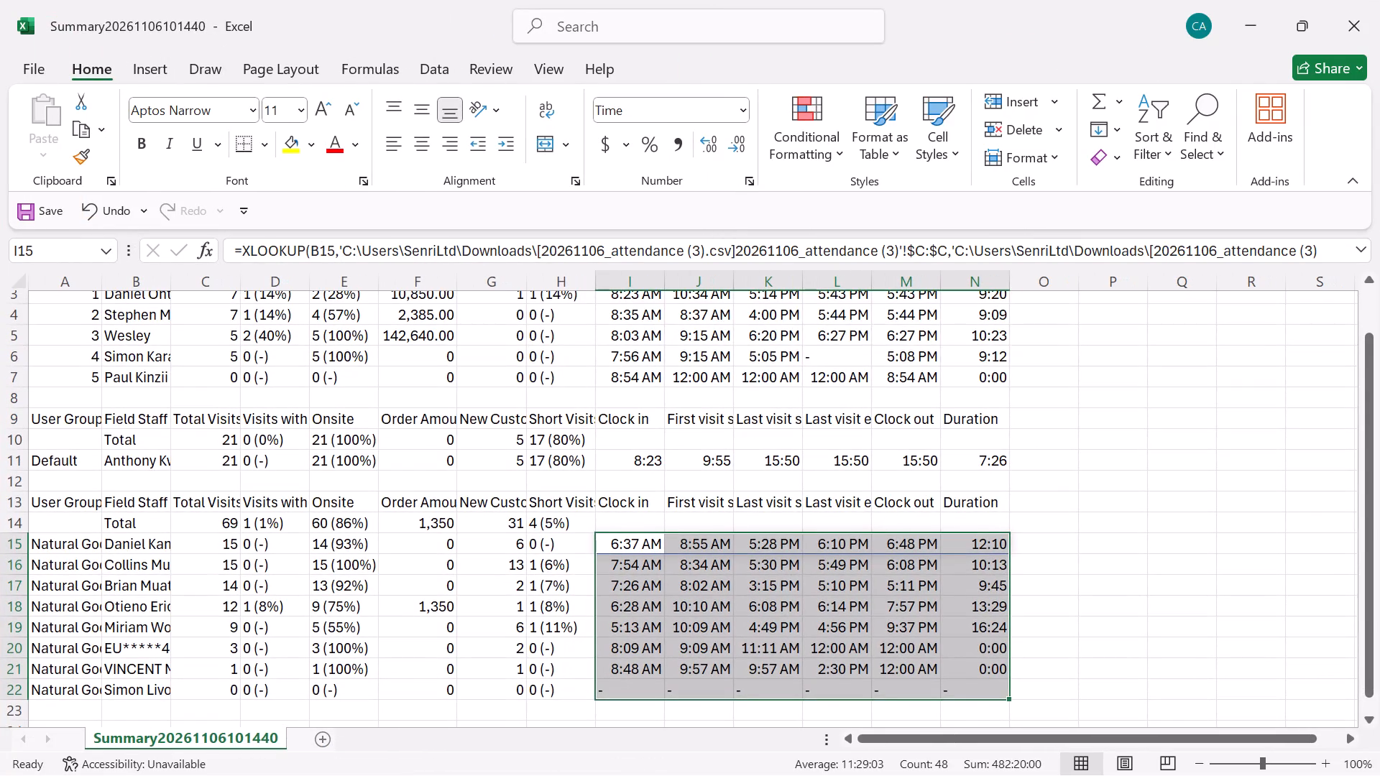
# Delete row 20, the masked EU***** user's entry, from the Ray Pharmaceutical table.
pyautogui.click(14, 649)
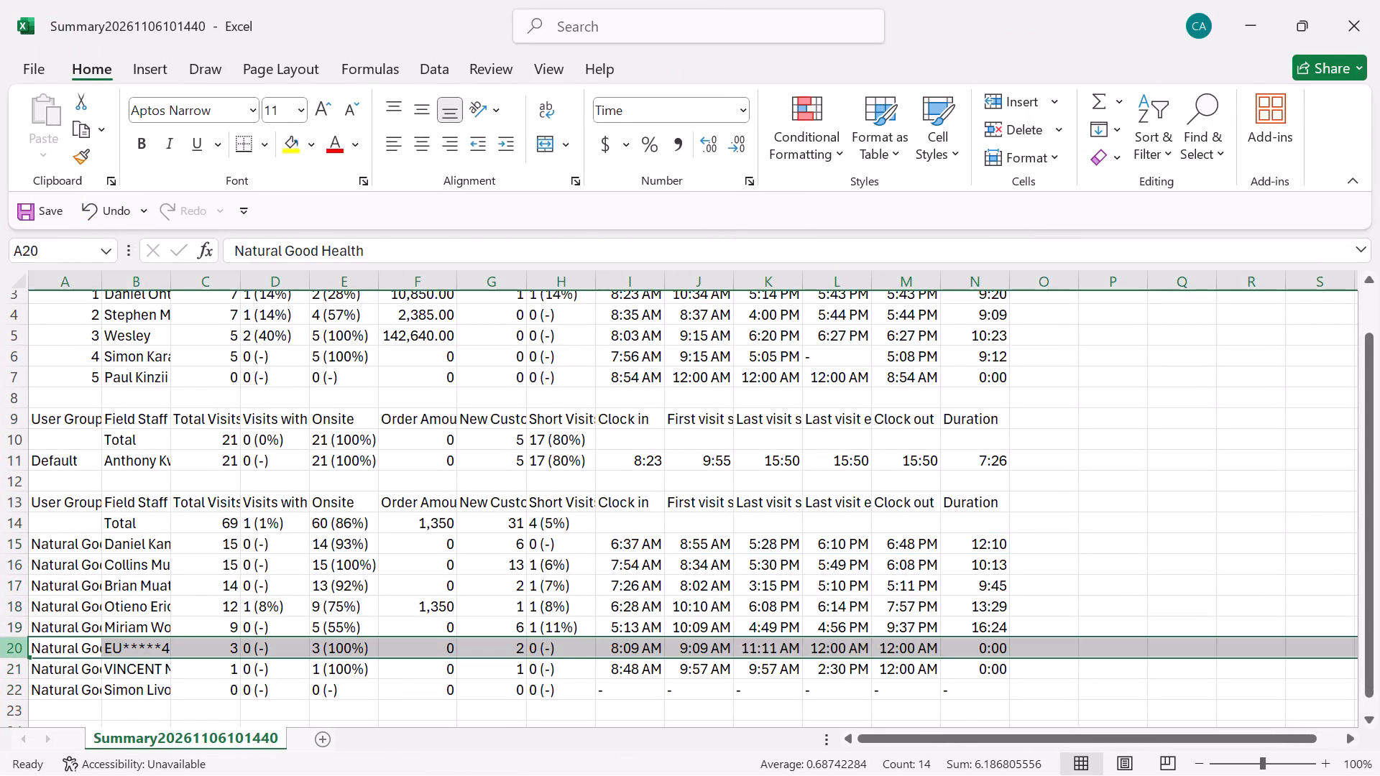
pyautogui.click(1026, 125)
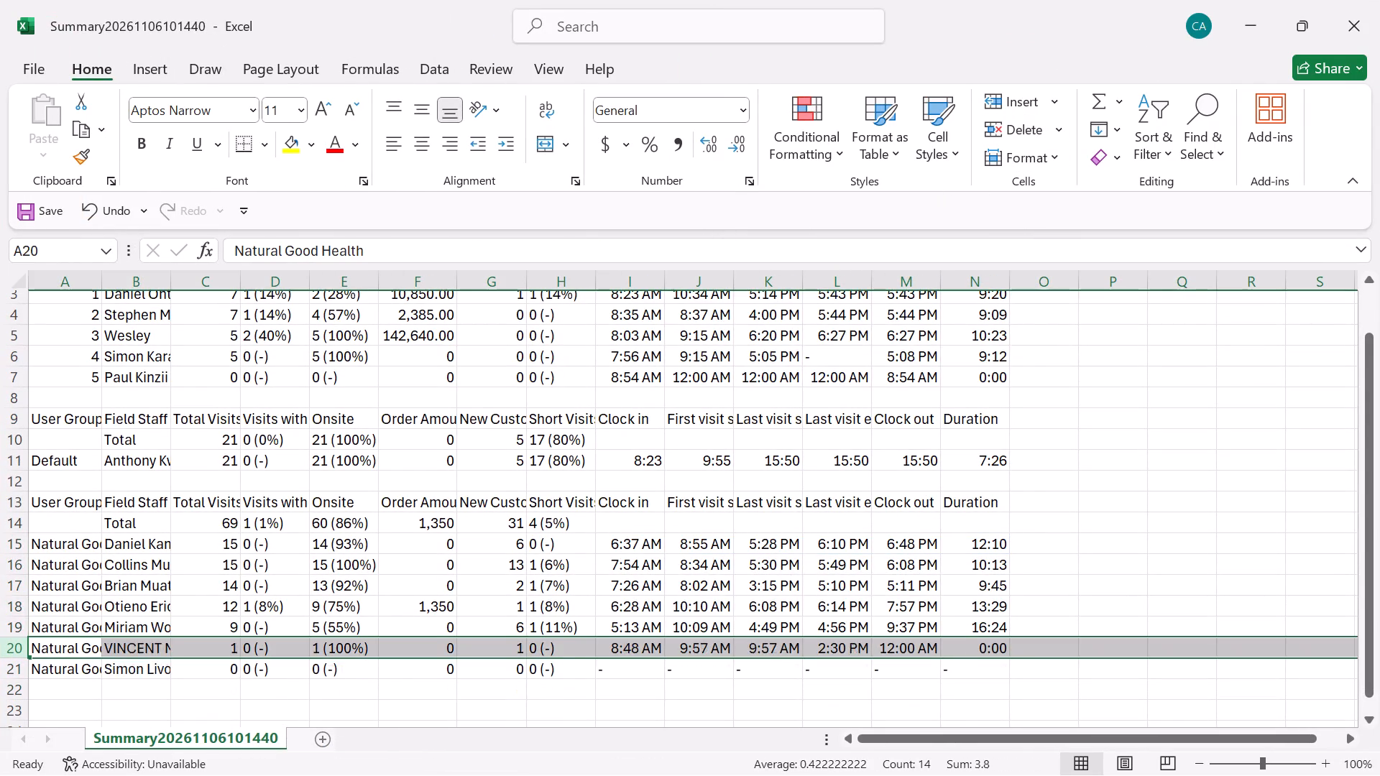
pyautogui.scroll(2, 513, 466)
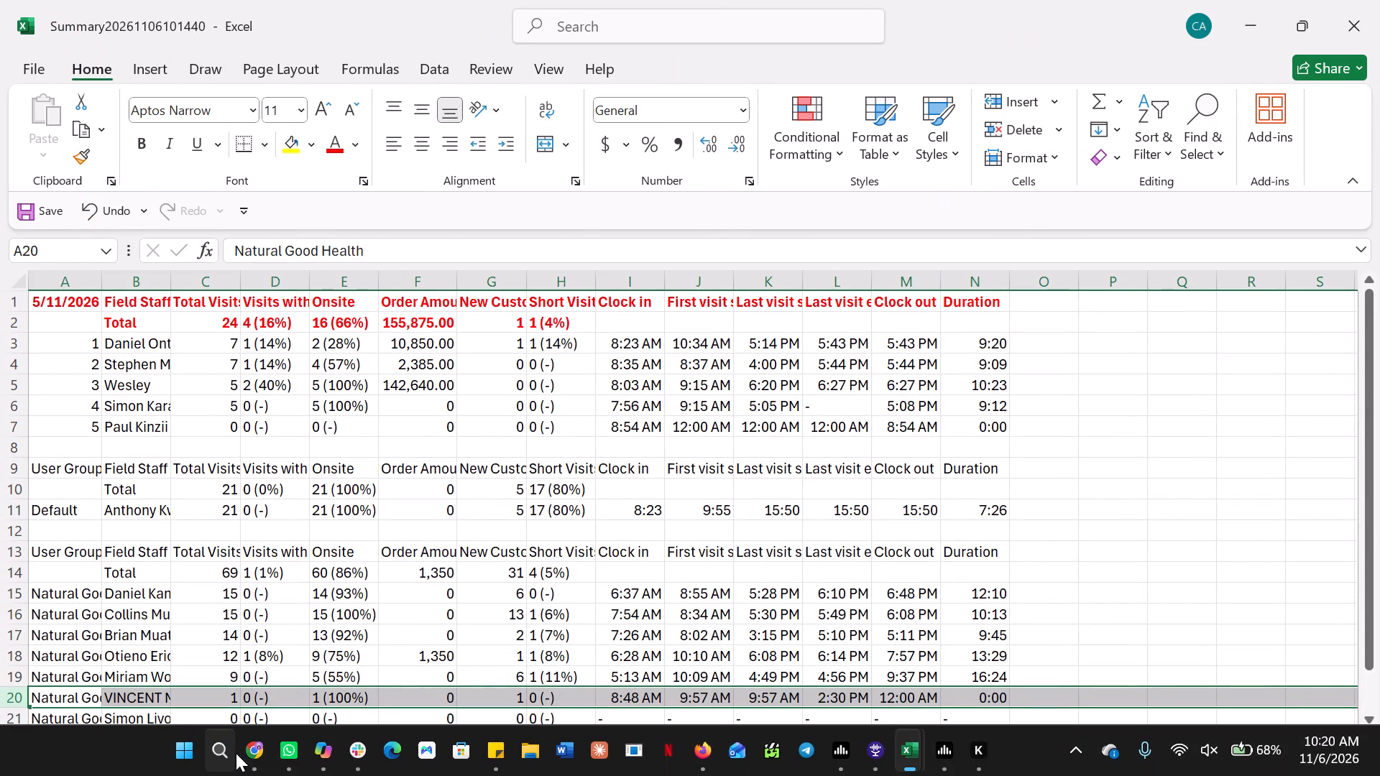
# In Chrome, switch SENRI to Biodeal Limited- Consumer Care and search its Activity Report for the period 05 Nov - 05 Nov.
pyautogui.click(236, 678)
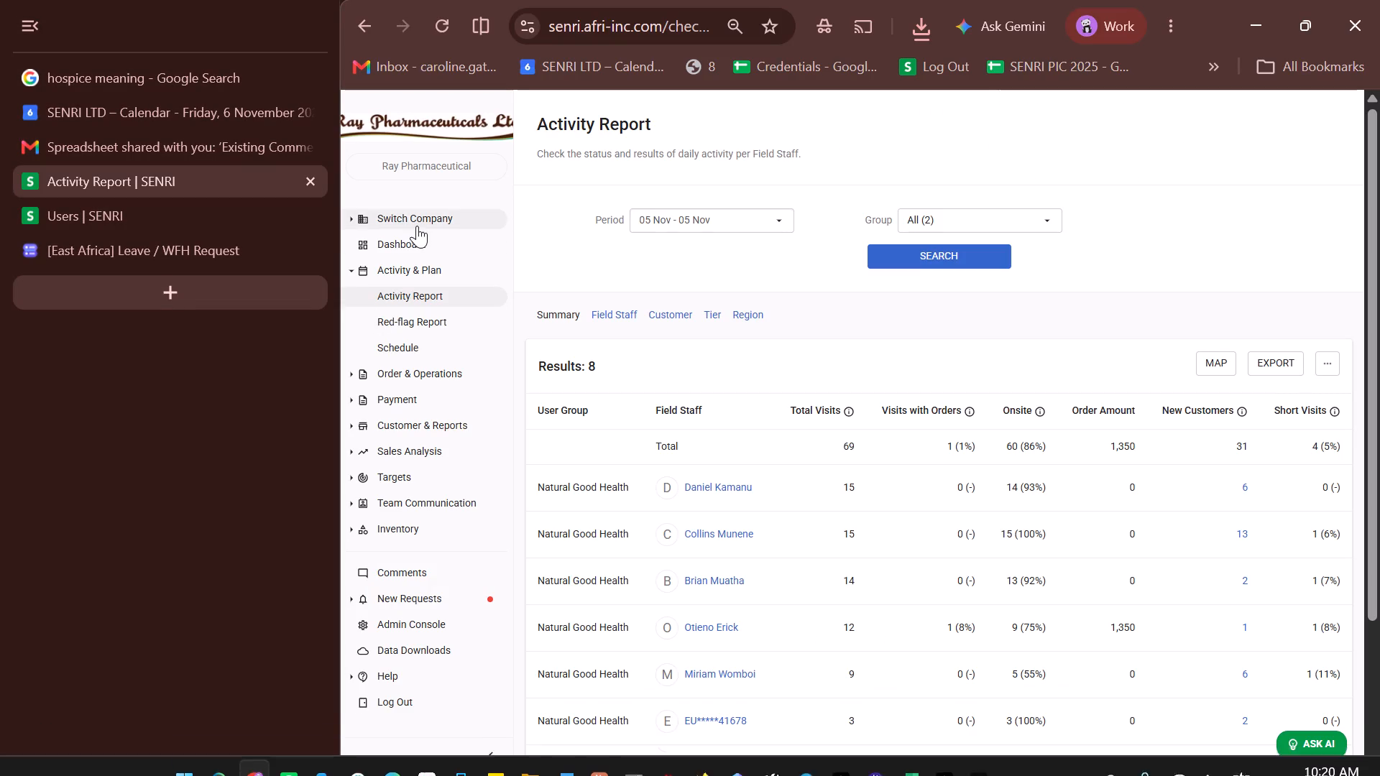
pyautogui.click(417, 221)
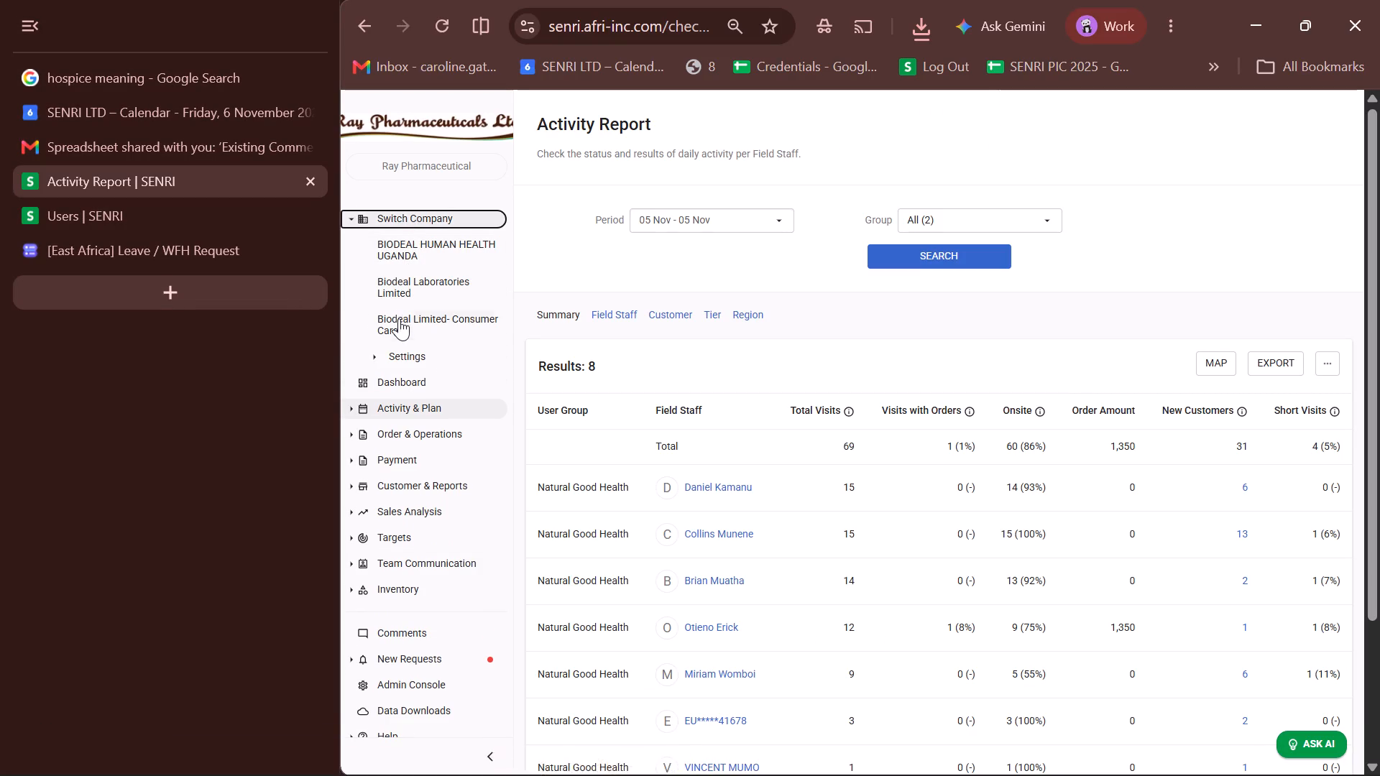
pyautogui.click(399, 320)
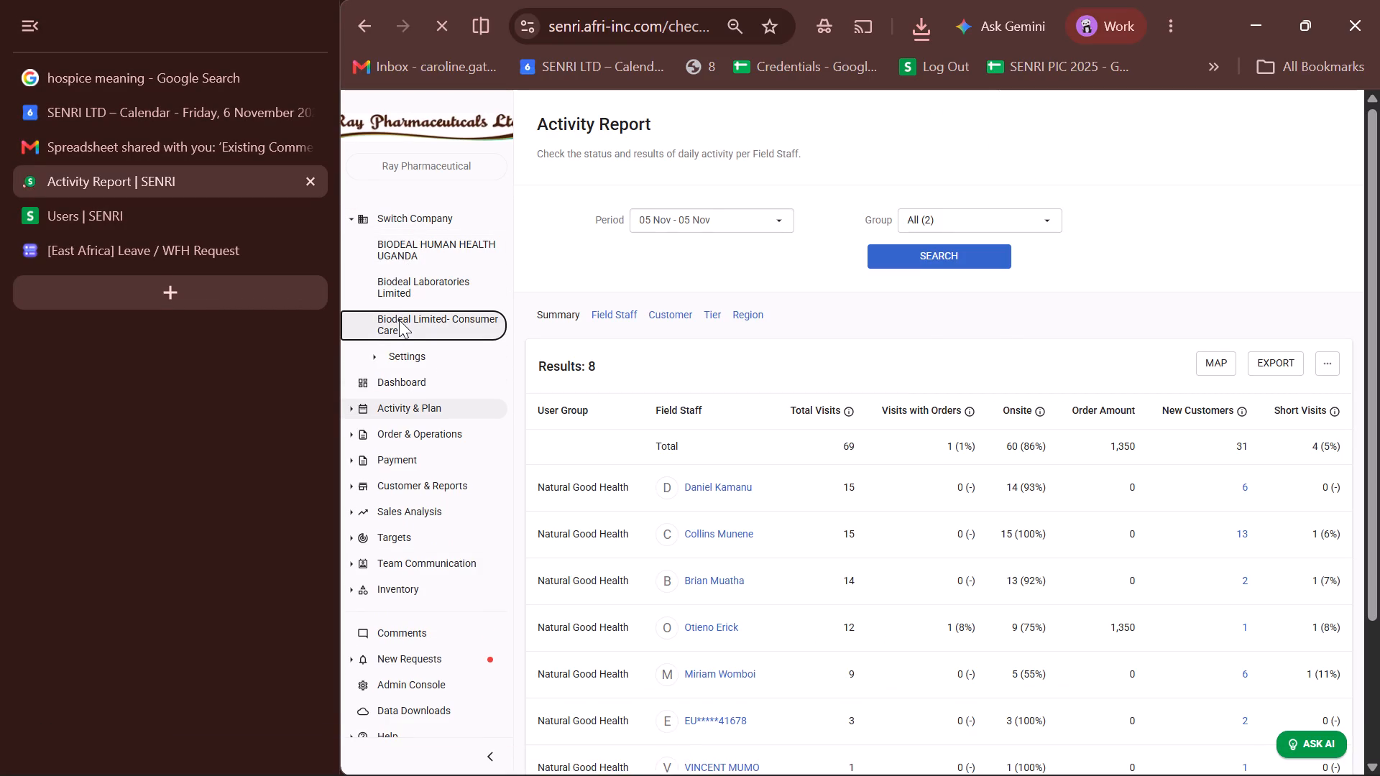
pyautogui.click(712, 212)
pyautogui.click(686, 270)
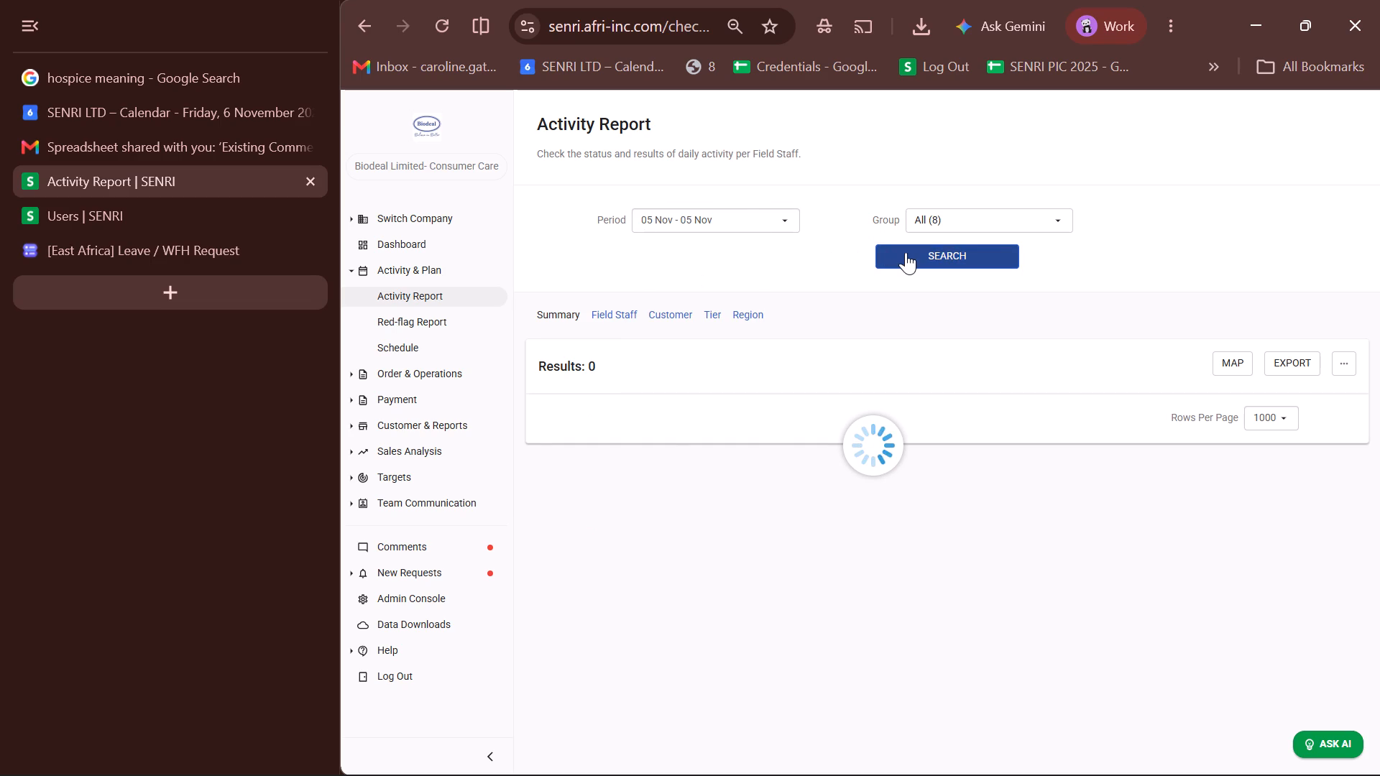
pyautogui.click(906, 252)
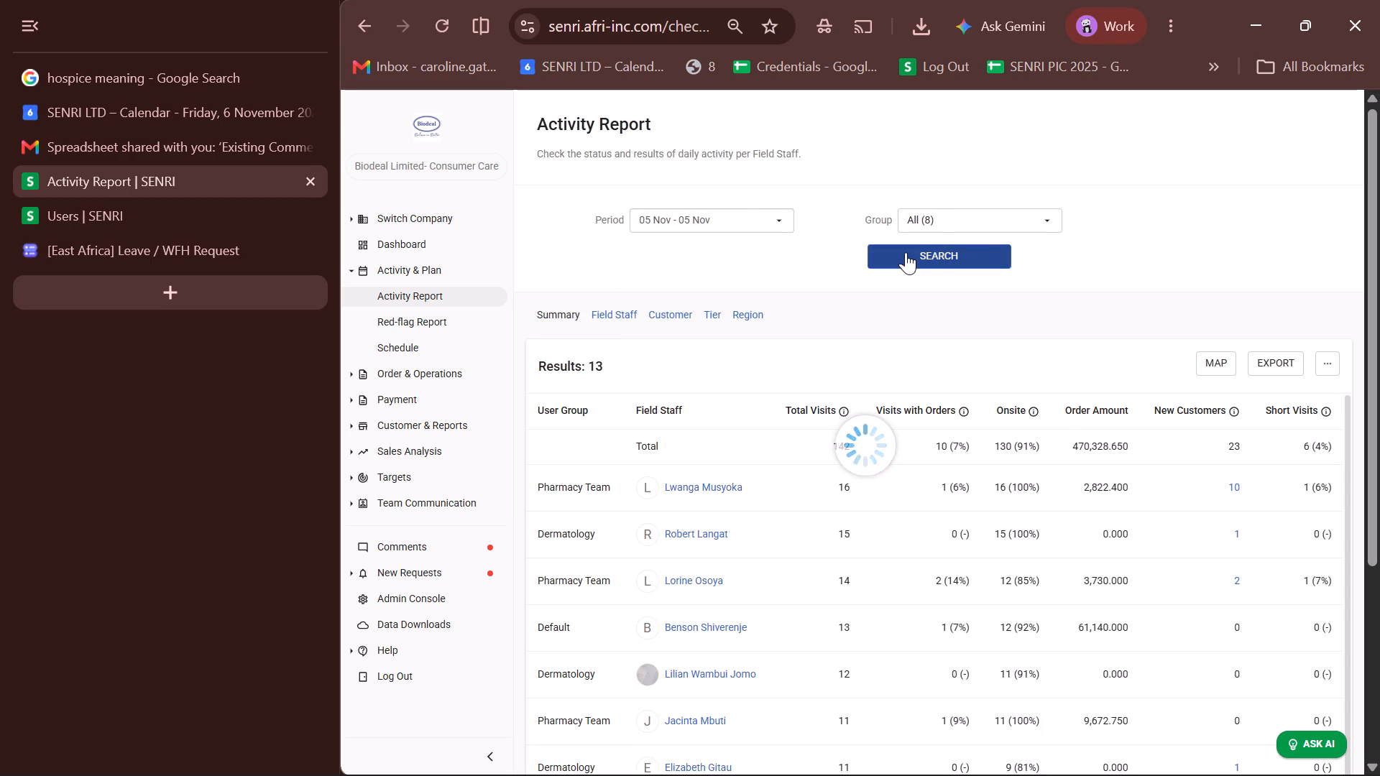
pyautogui.tripleClick(906, 252)
pyautogui.click(906, 252)
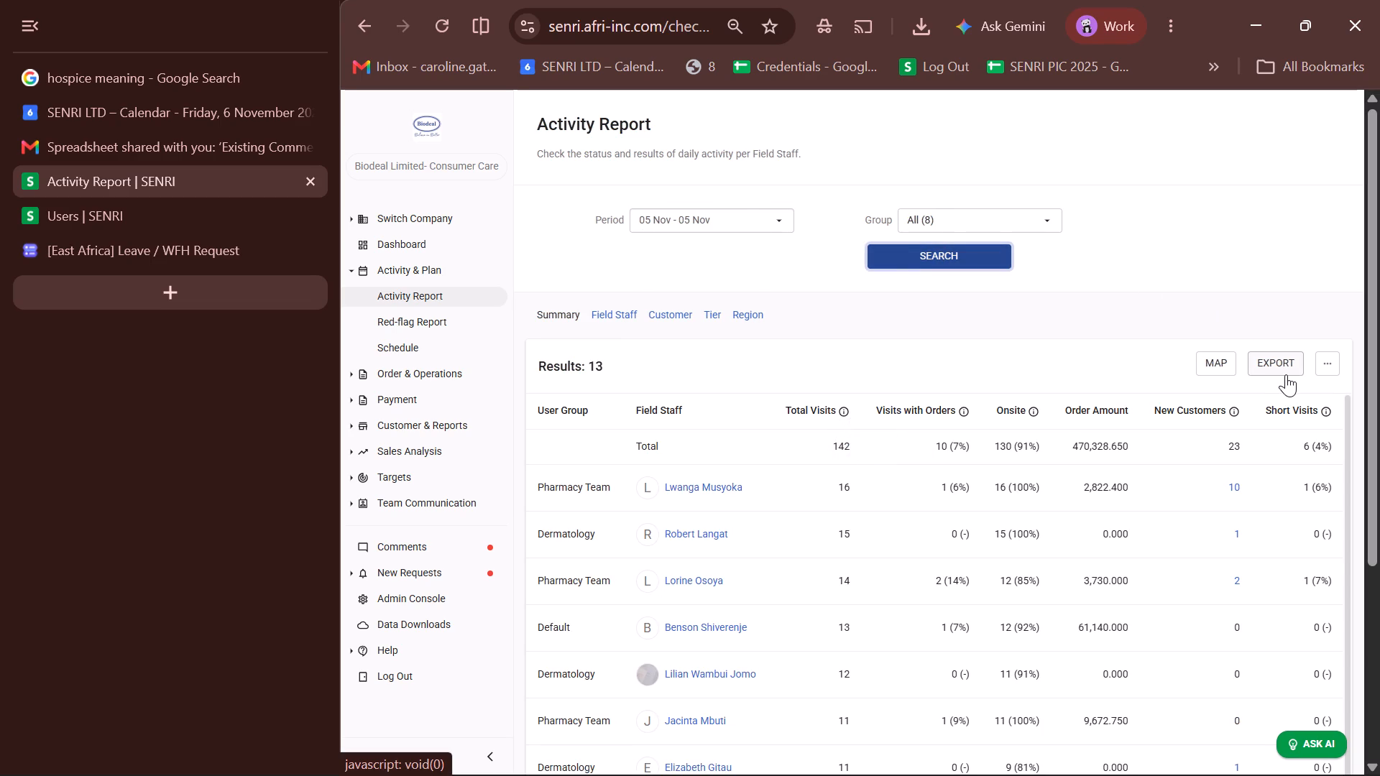
pyautogui.click(1286, 374)
pyautogui.click(739, 88)
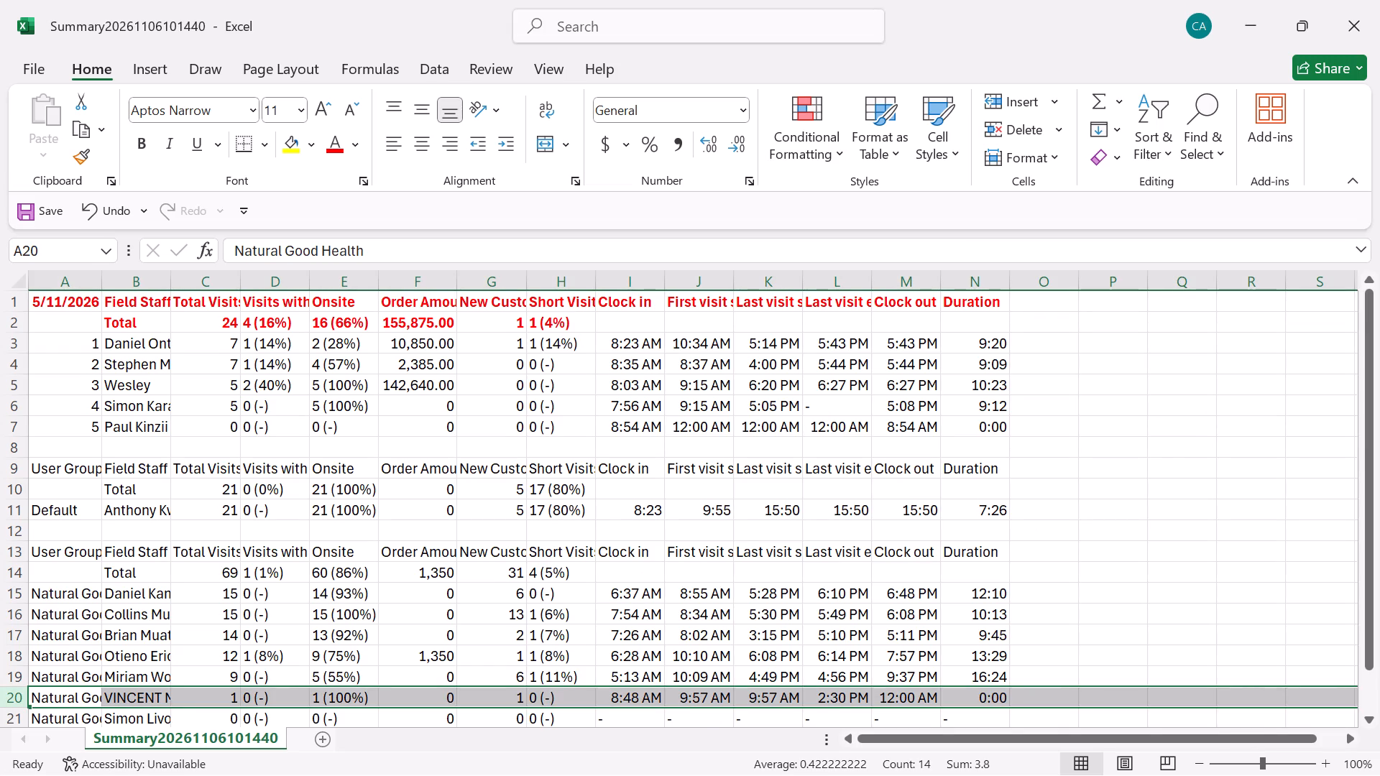
pyautogui.hotkey('ctrl', 'a')
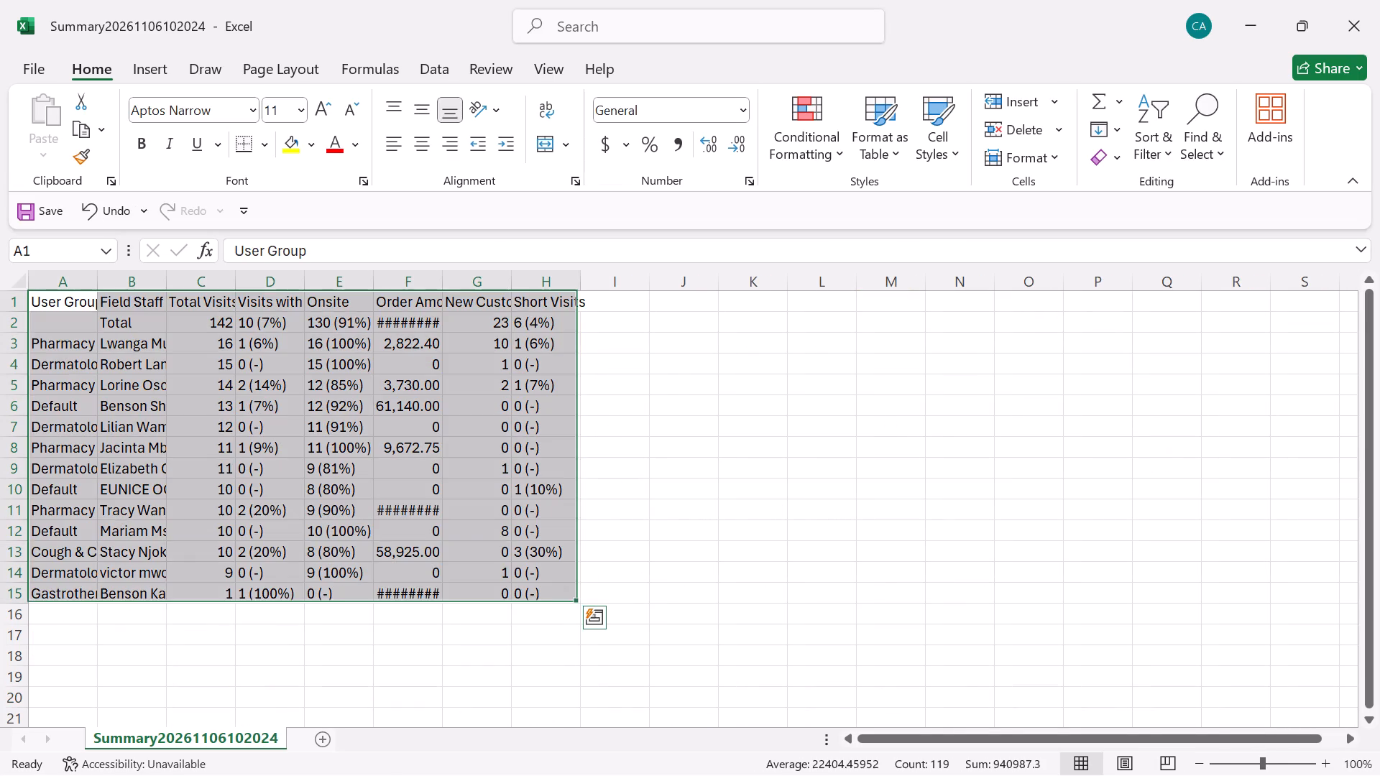
pyautogui.hotkey('ctrl', 'x')
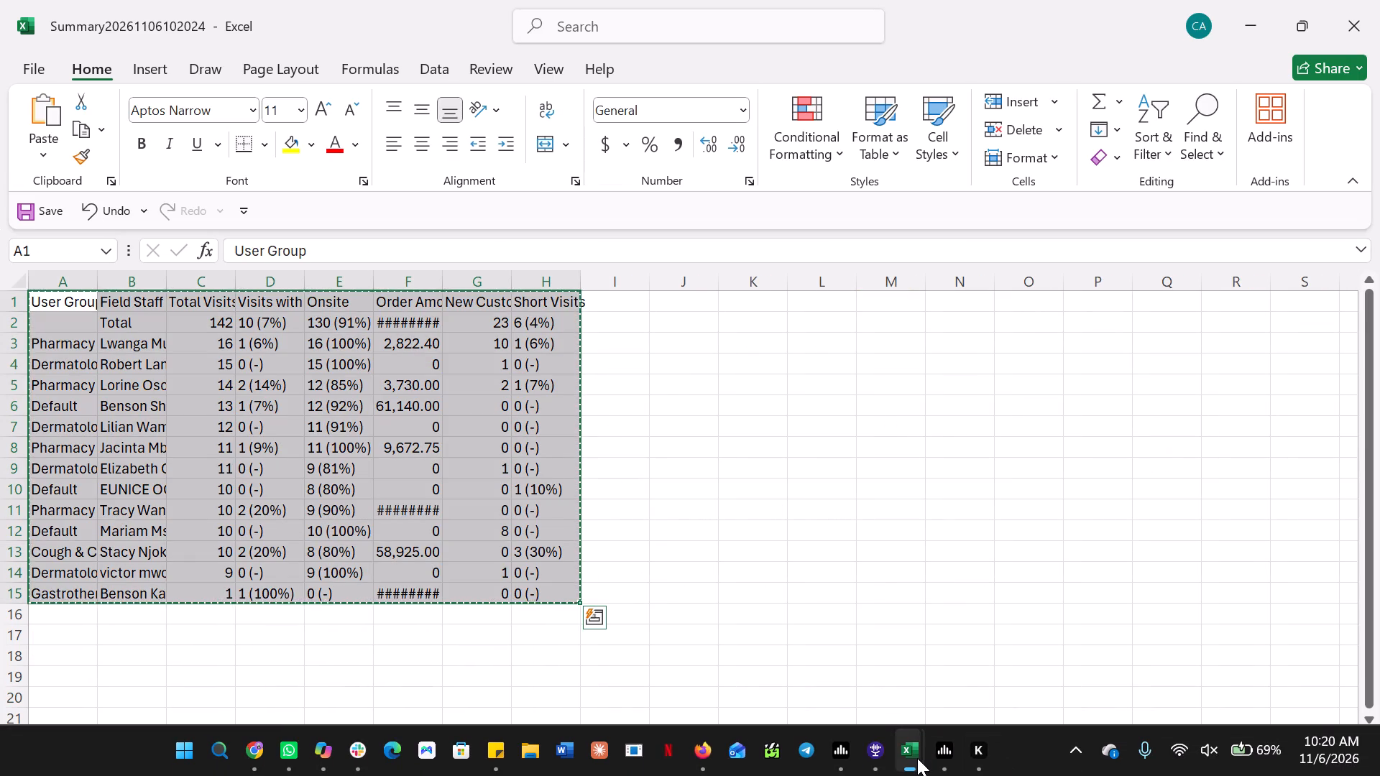
pyautogui.click(703, 693)
pyautogui.scroll(-1, 392, 670)
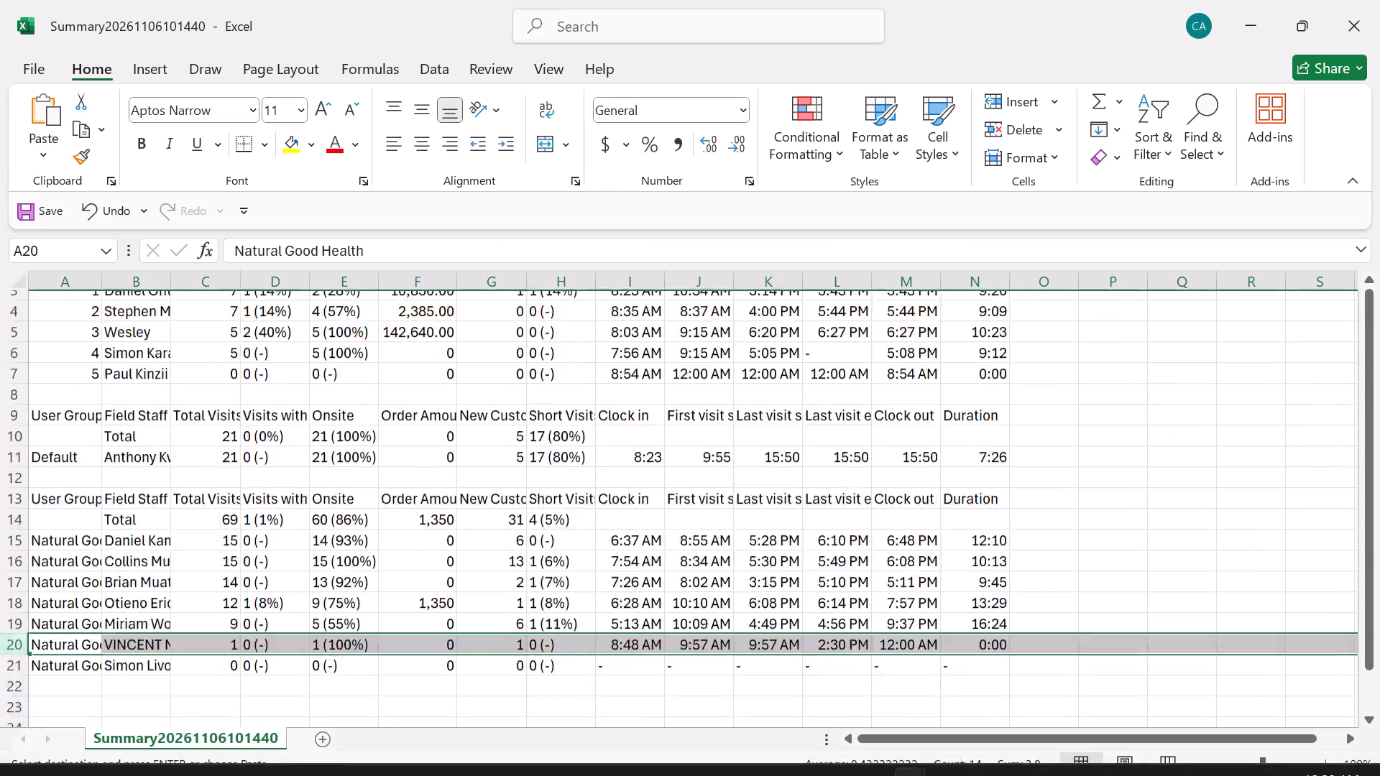
pyautogui.scroll(-1, 392, 670)
pyautogui.click(56, 408)
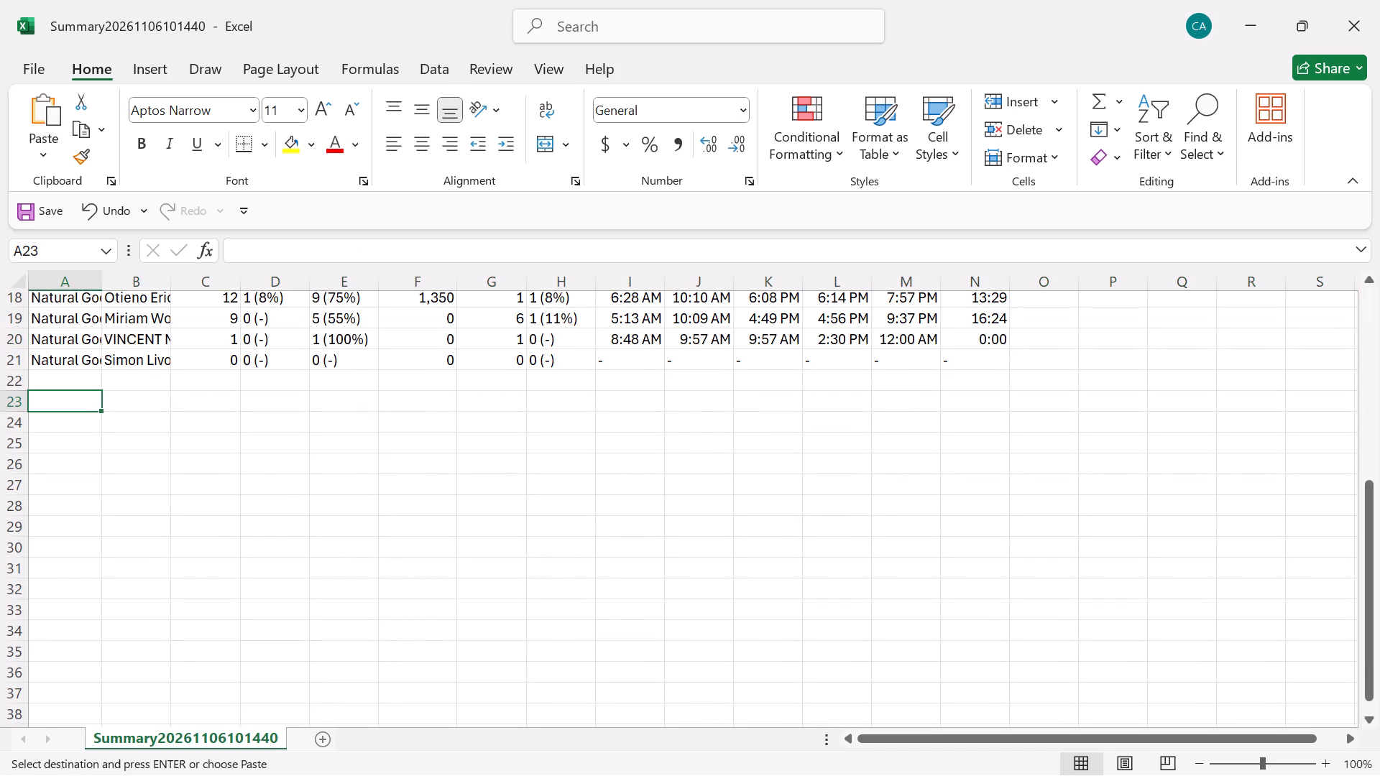
pyautogui.hotkey('ctrl', 'v')
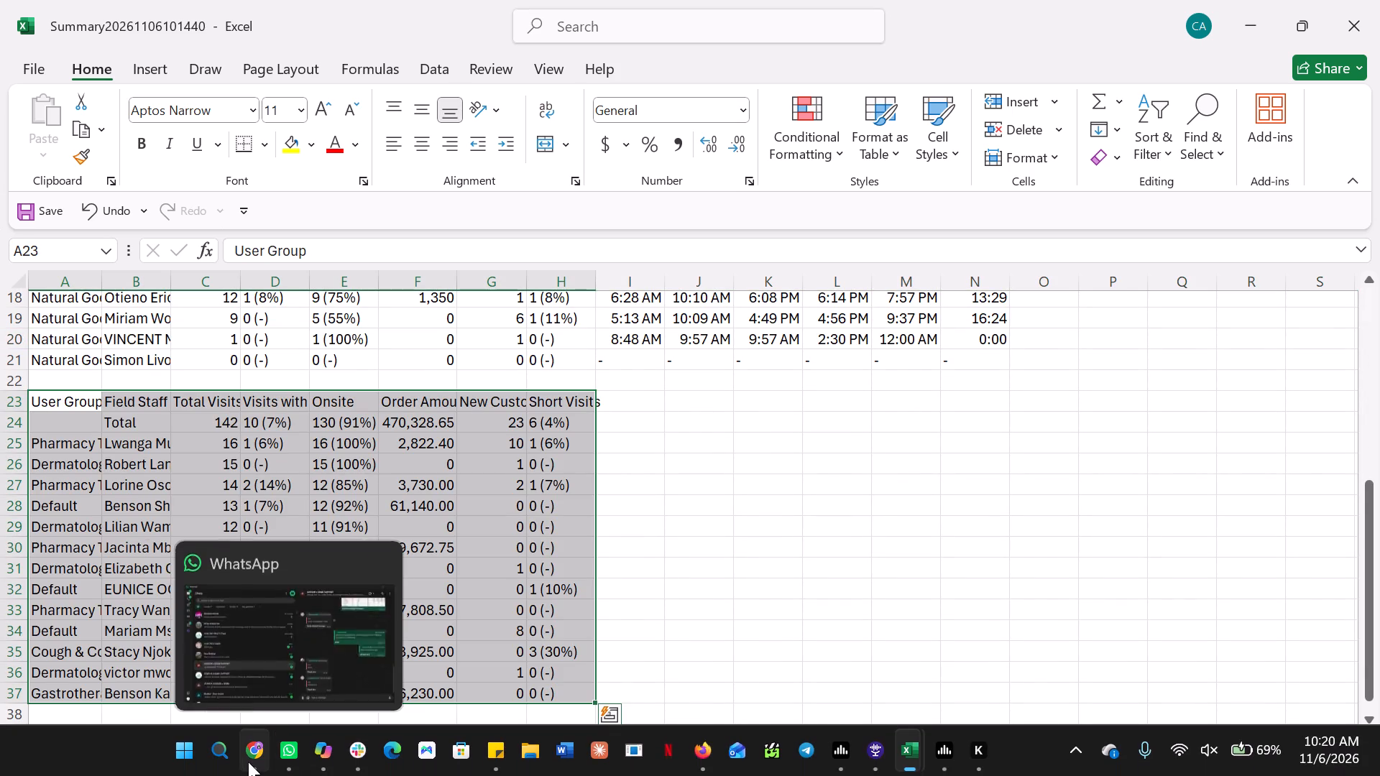
# Return to the Activity Report in Chrome and export the Consumer Care attendance data.
pyautogui.click(241, 650)
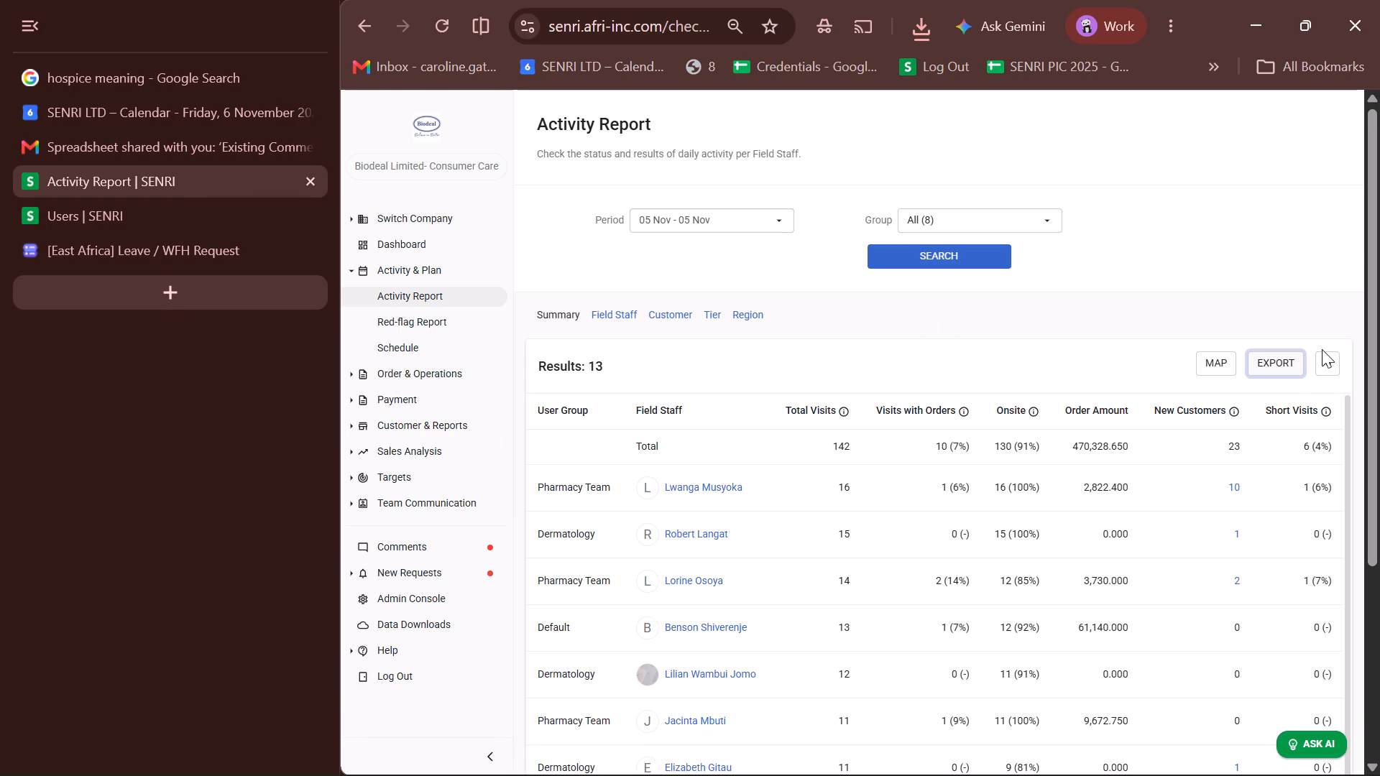
pyautogui.click(1320, 361)
pyautogui.click(1282, 394)
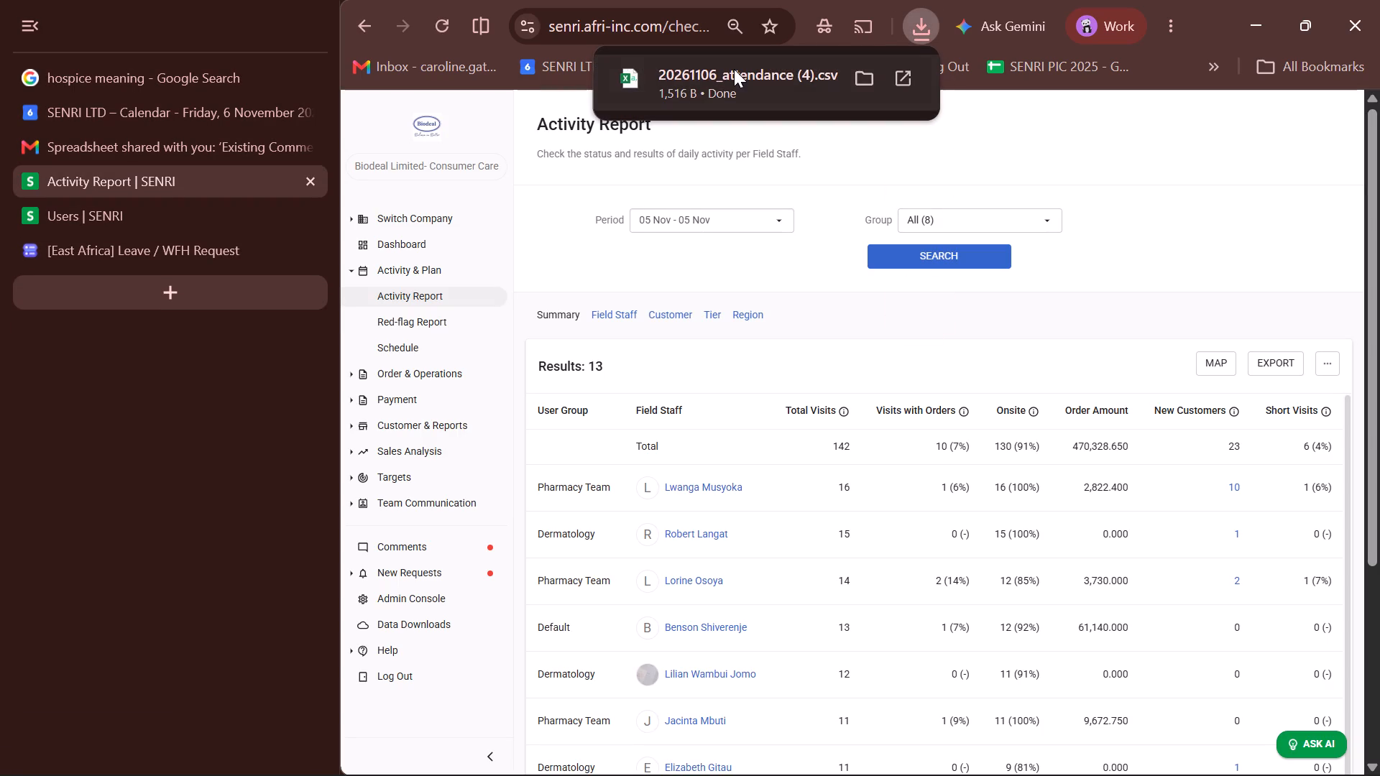
pyautogui.click(734, 69)
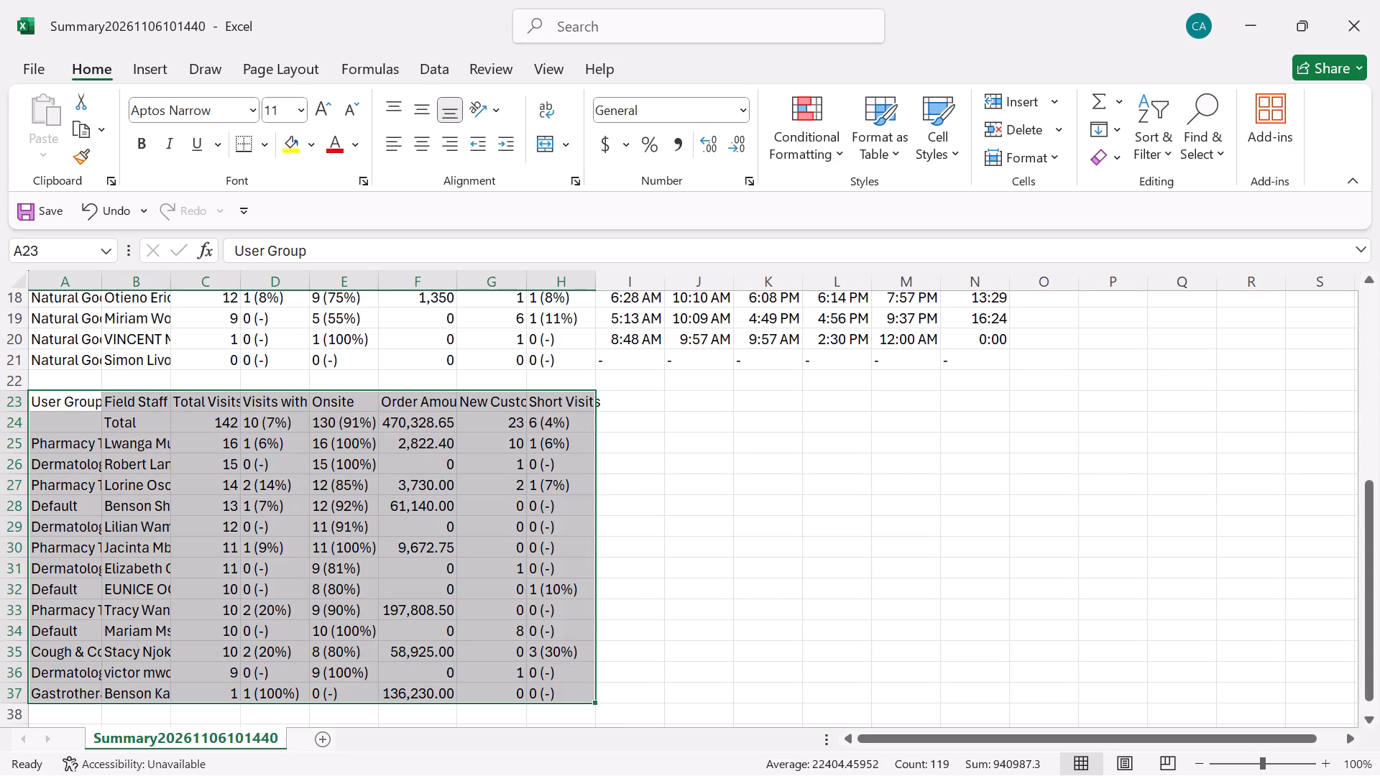
pyautogui.click(626, 404)
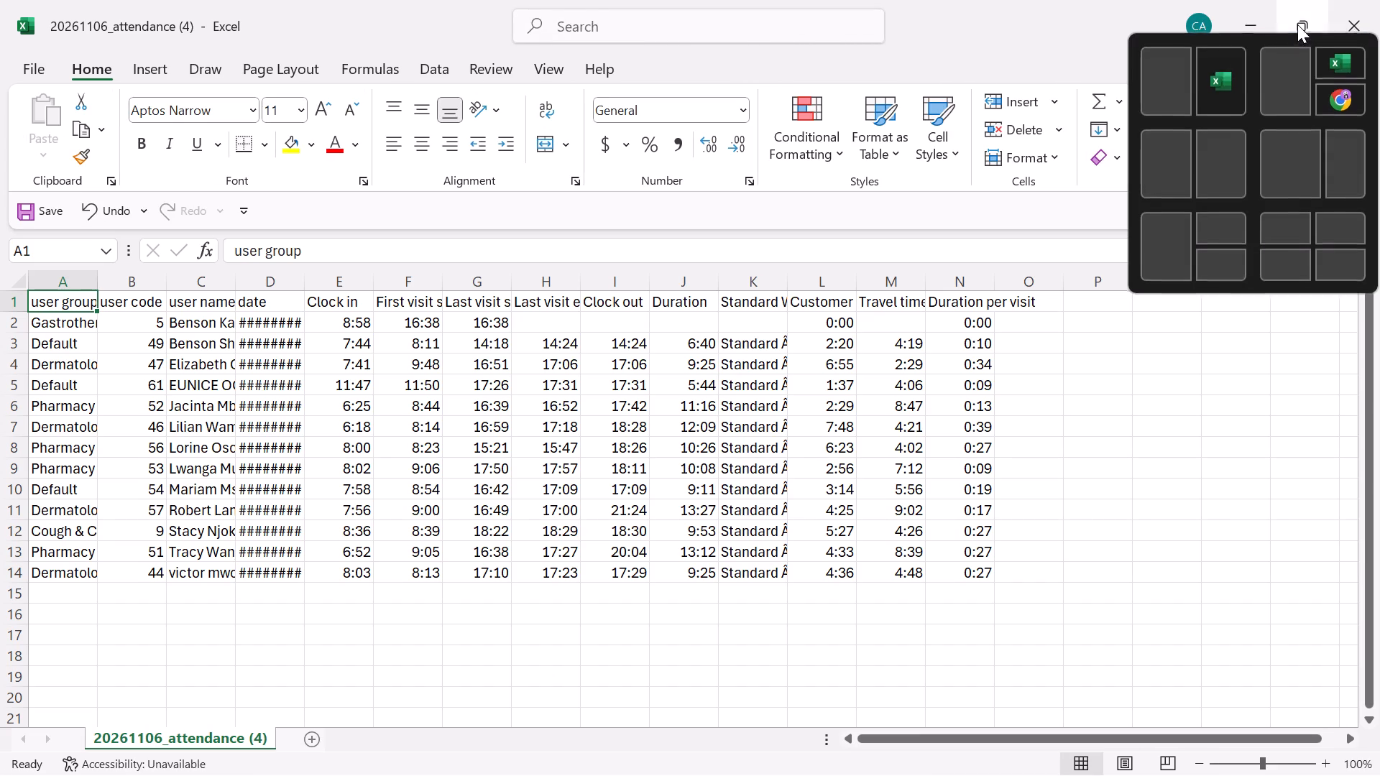
pyautogui.click(1196, 68)
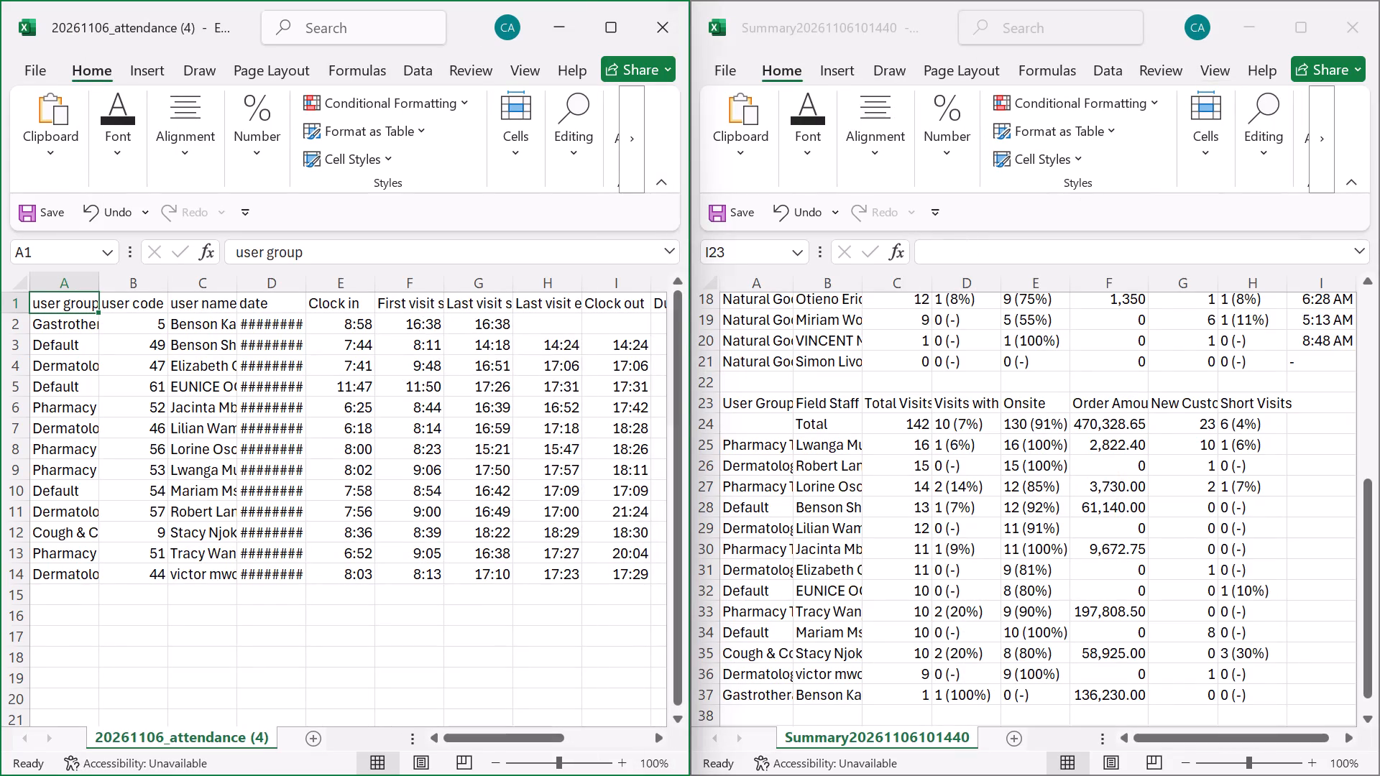
# Move the six attendance headers, Clock in through Duration, from the attendance file to I23 of the Summary sheet.
pyautogui.moveTo(332, 298); pyautogui.dragTo(599, 285)
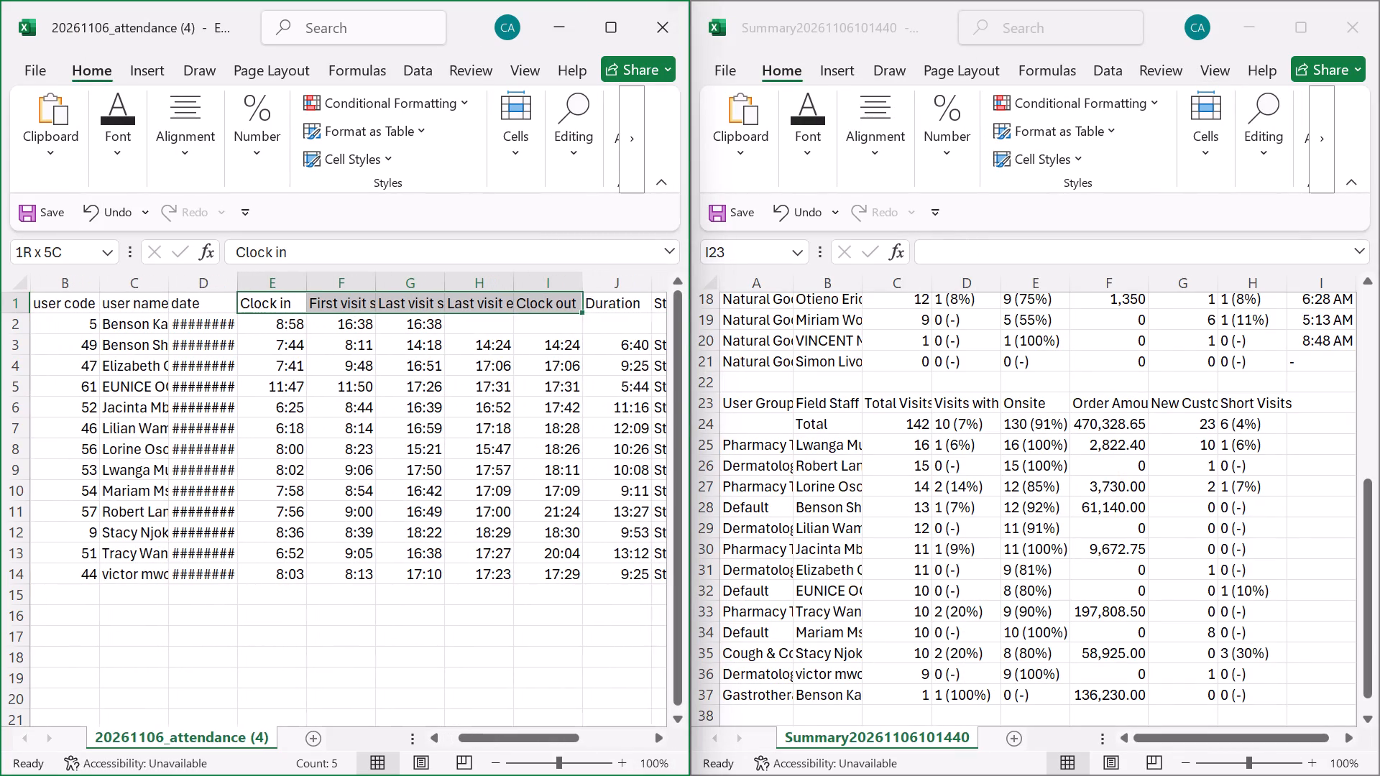
pyautogui.moveTo(599, 285); pyautogui.dragTo(594, 285)
pyautogui.hotkey('ctrl', 'x')
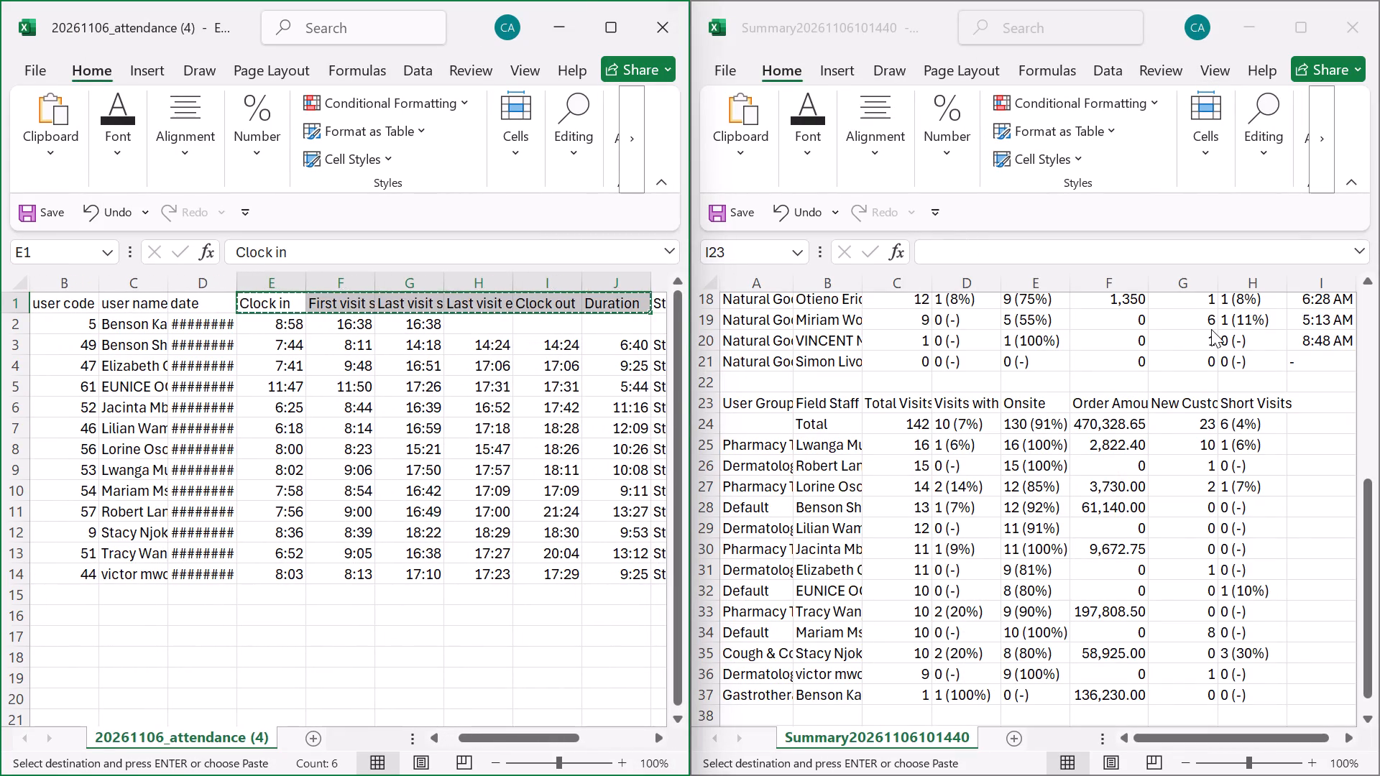
pyautogui.doubleClick(1338, 400)
pyautogui.hotkey('ctrl', 'v')
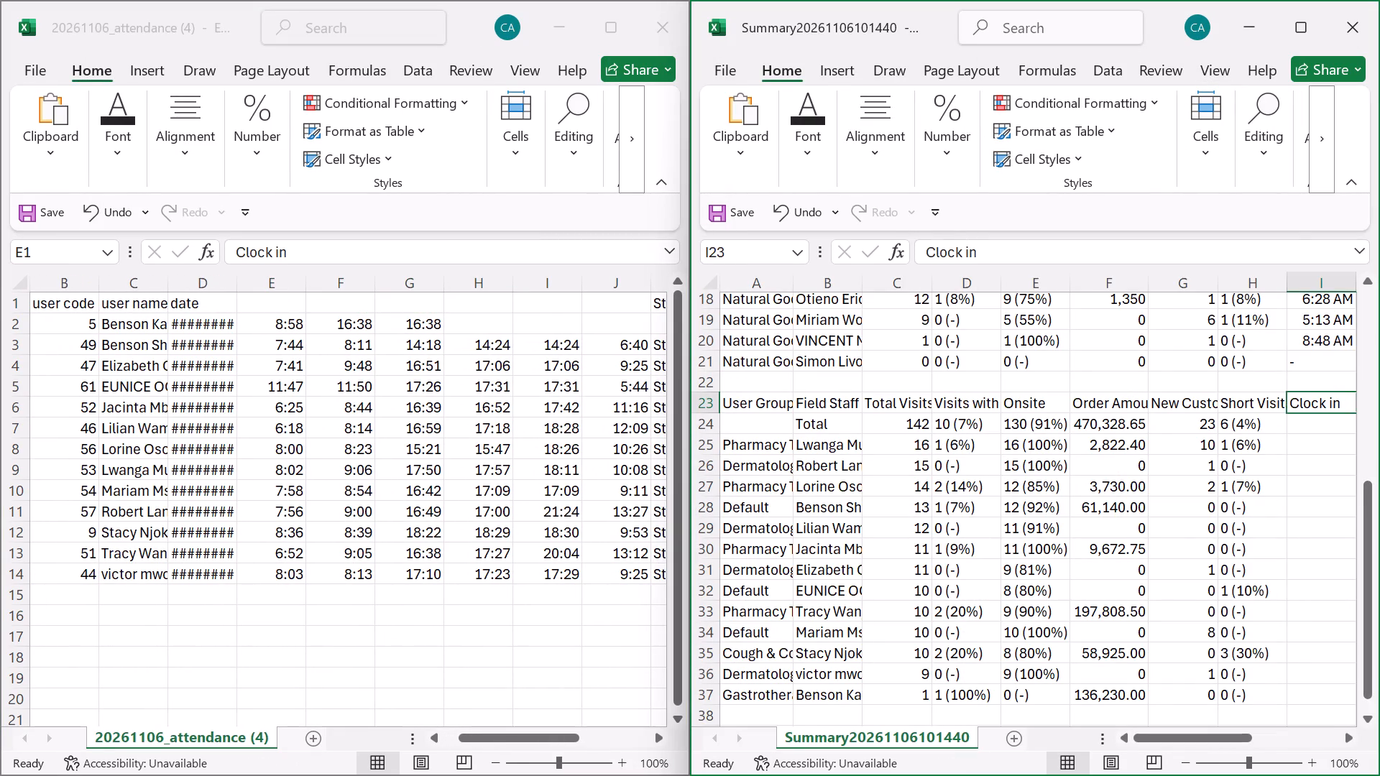
# In I25, enter an exact-match XLOOKUP of B25 against the attendance file's column C, returning columns E to J.
pyautogui.doubleClick(1317, 445)
pyautogui.write('=x')
pyautogui.doubleClick(1331, 489)
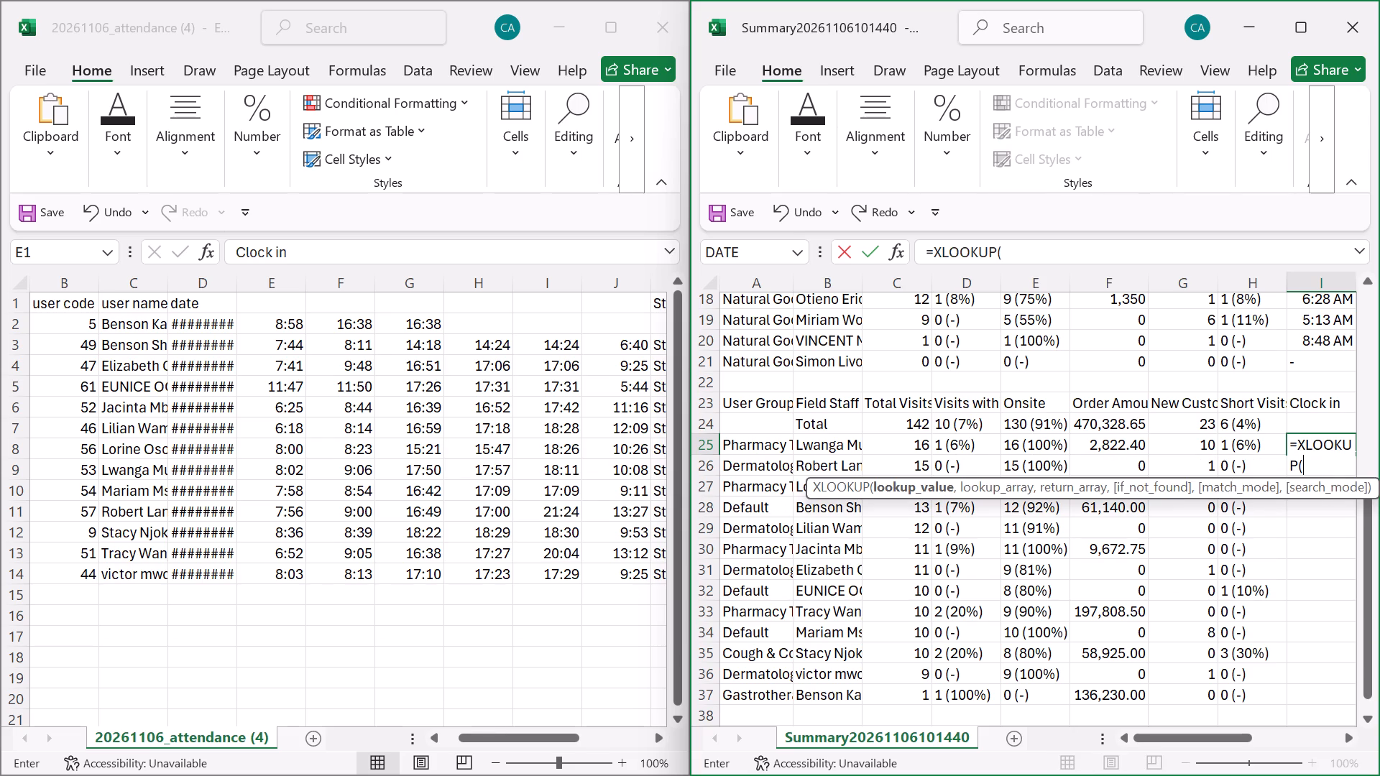
pyautogui.click(831, 452)
pyautogui.press(',')
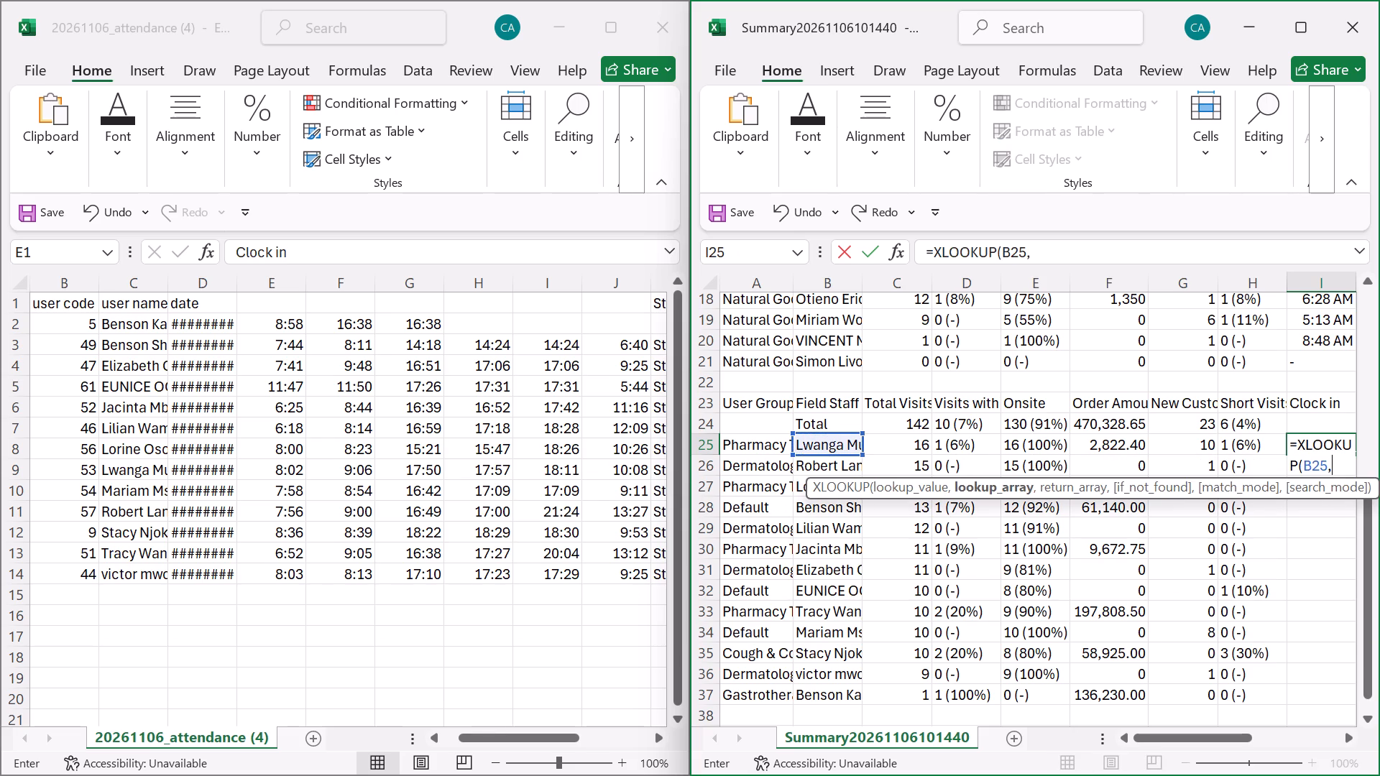
pyautogui.doubleClick(140, 277)
pyautogui.press(',')
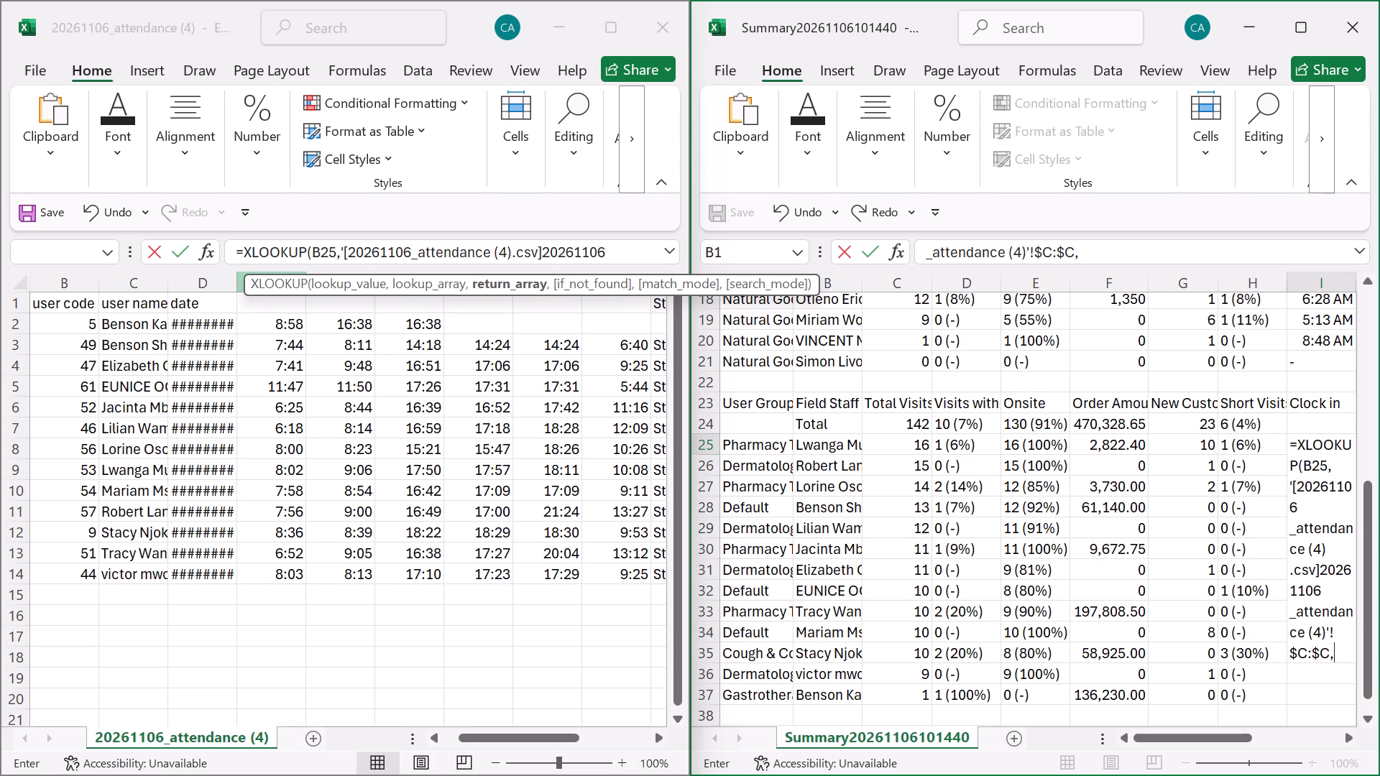
pyautogui.moveTo(239, 282); pyautogui.dragTo(606, 279)
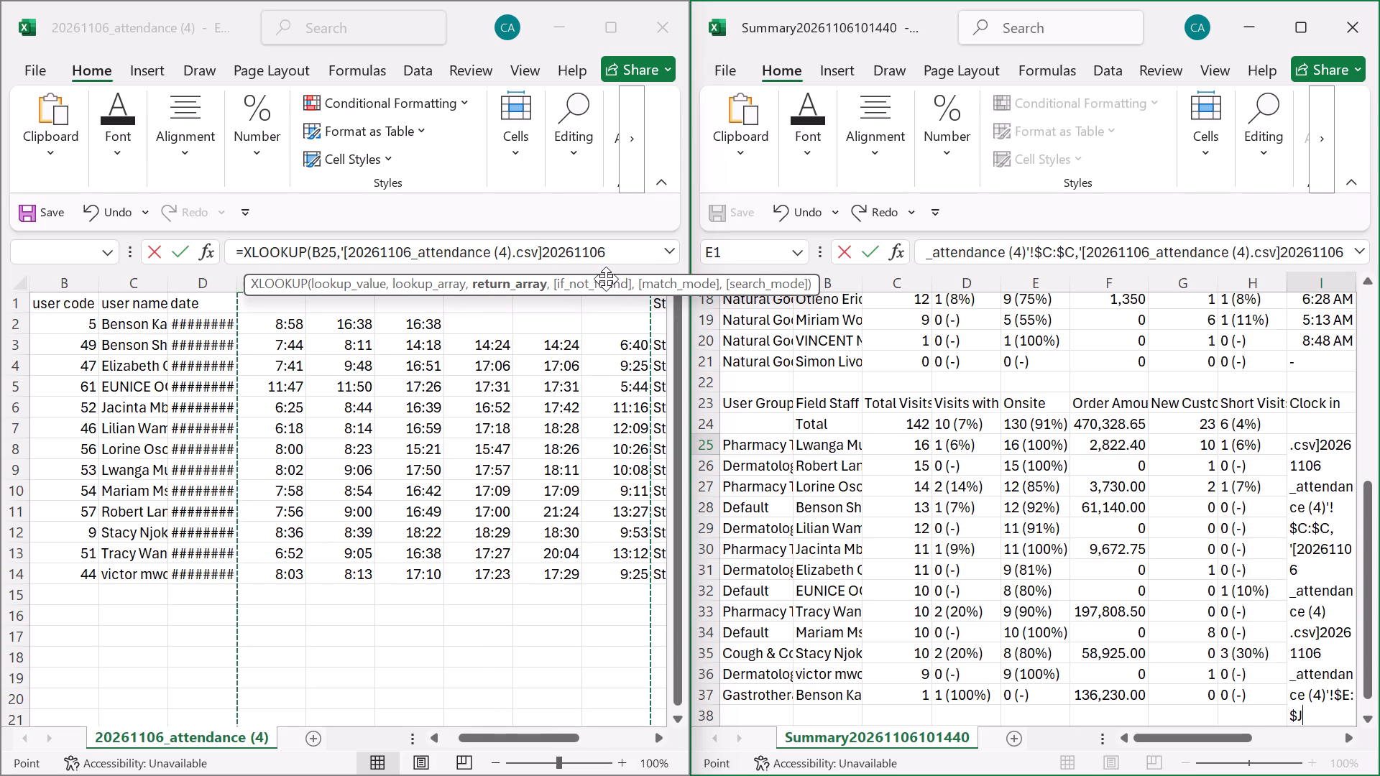
pyautogui.write(',,0')
pyautogui.press('Return')
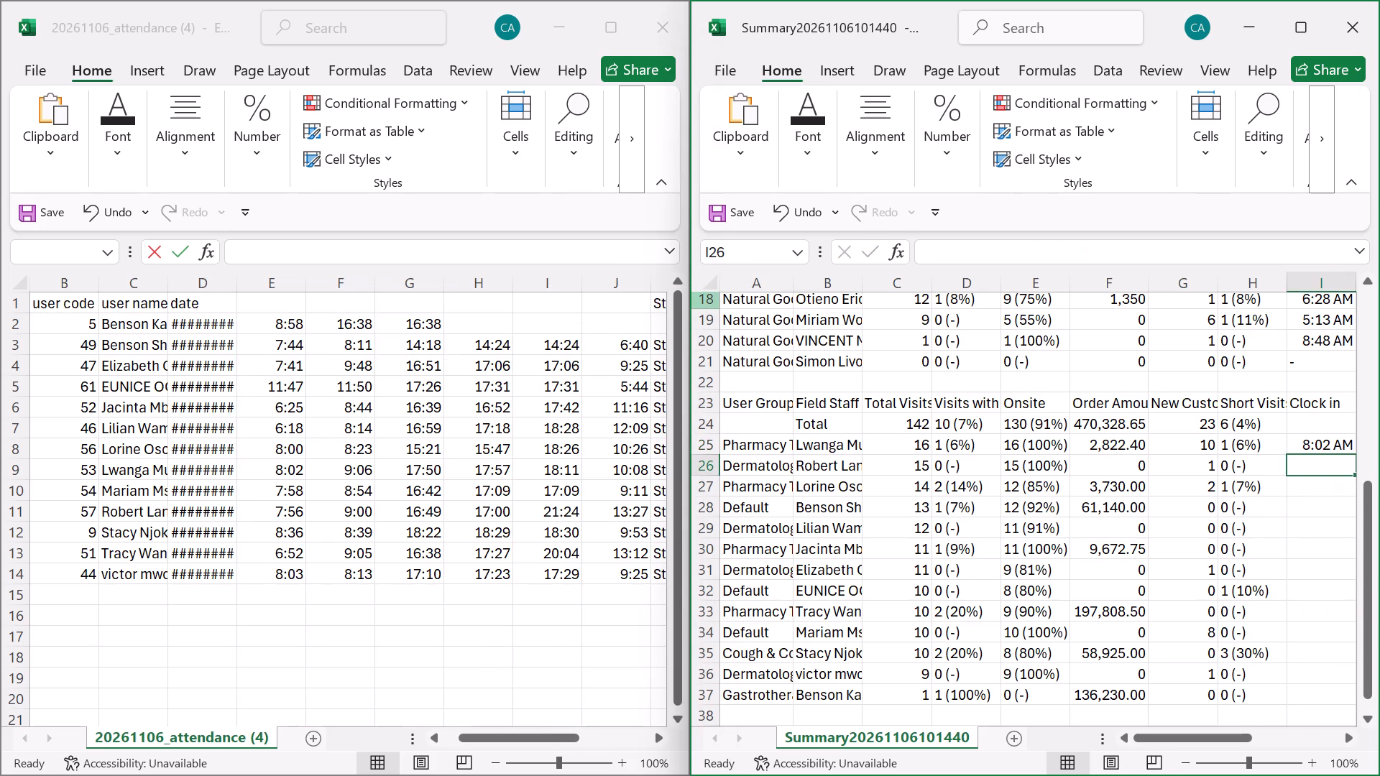
# Fill the I25:N25 attendance lookup down to row 37 for all Consumer Care staff.
pyautogui.hscroll(-2, 1147, 604)
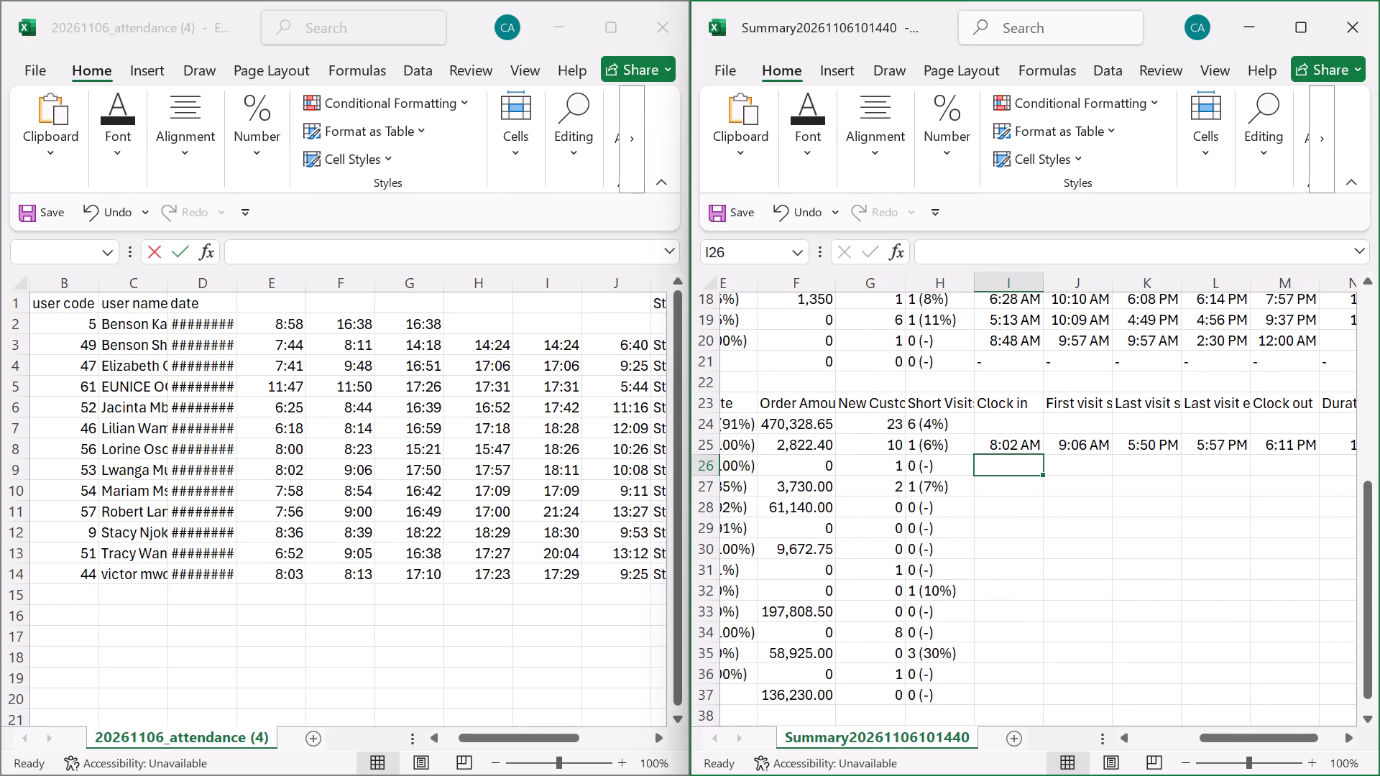
pyautogui.moveTo(1006, 446); pyautogui.dragTo(1106, 445)
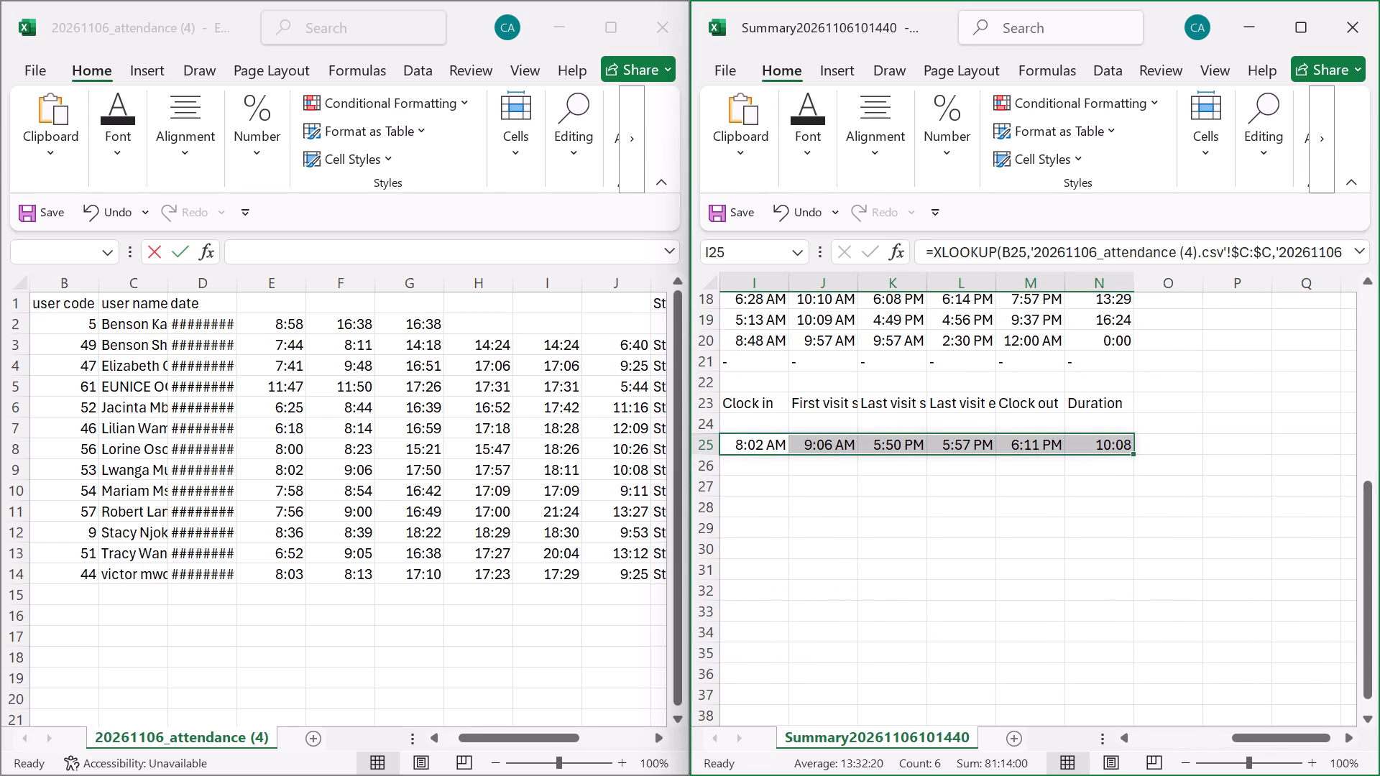
pyautogui.moveTo(1130, 453); pyautogui.dragTo(1159, 681)
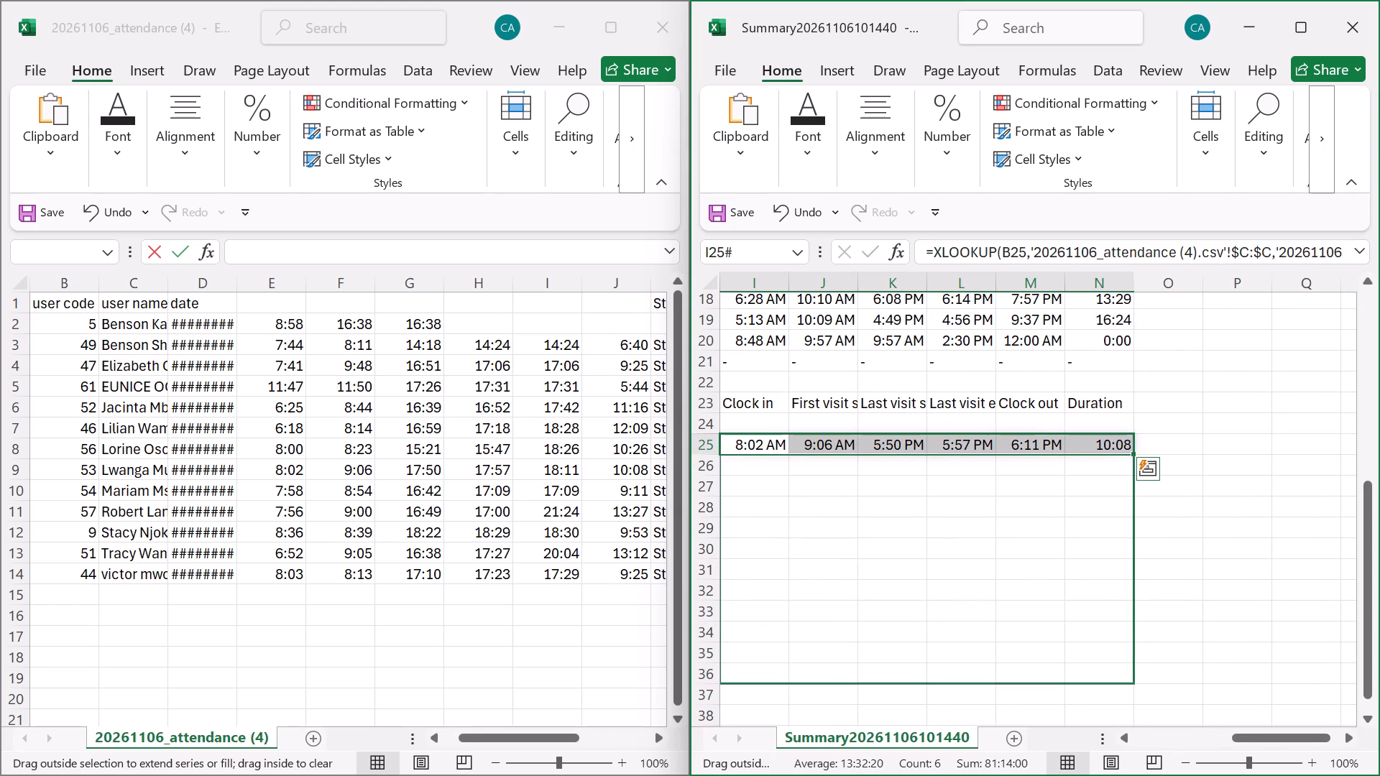
pyautogui.moveTo(1159, 681); pyautogui.dragTo(1159, 682)
pyautogui.hscroll(2, 1159, 682)
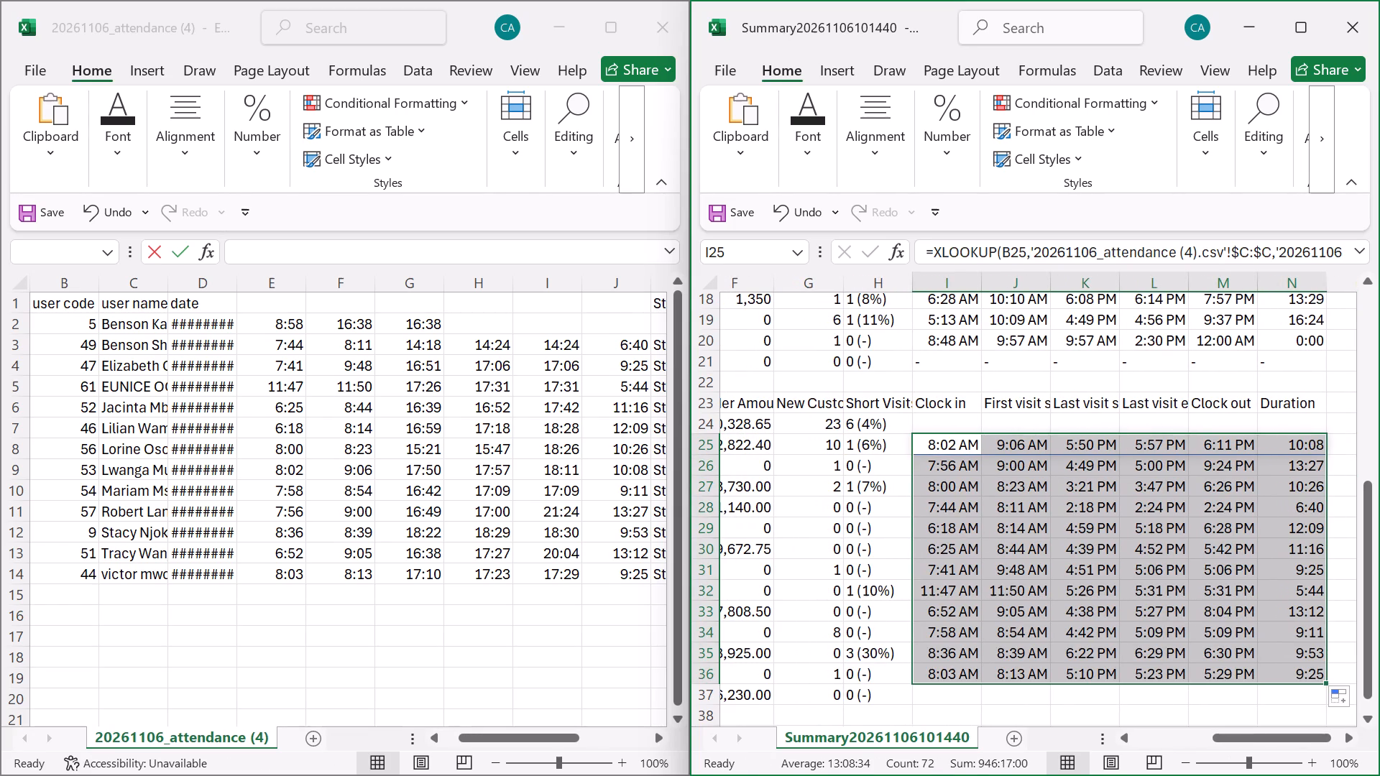
pyautogui.moveTo(1327, 683); pyautogui.dragTo(1324, 707)
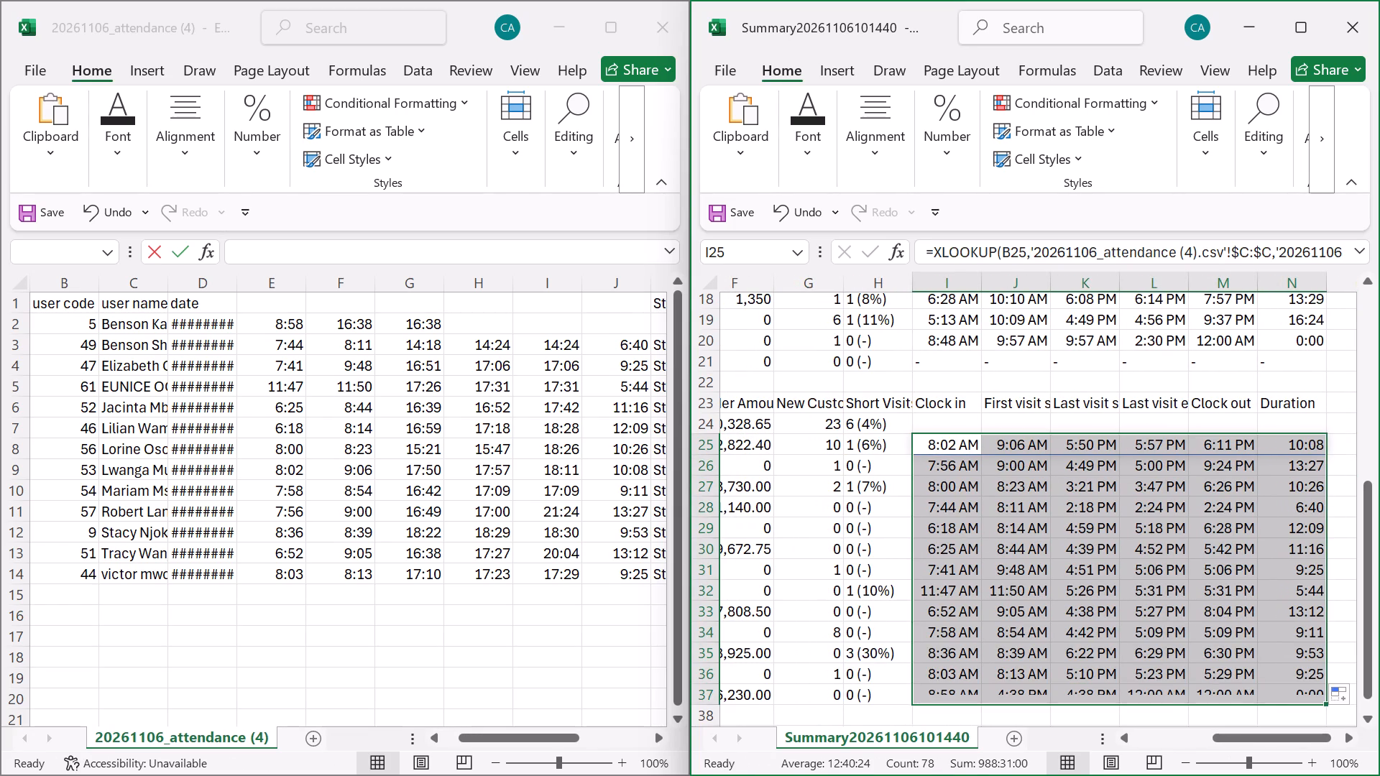
# Close the 20261106_attendance (4) file and maximize the Summary workbook.
pyautogui.click(650, 32)
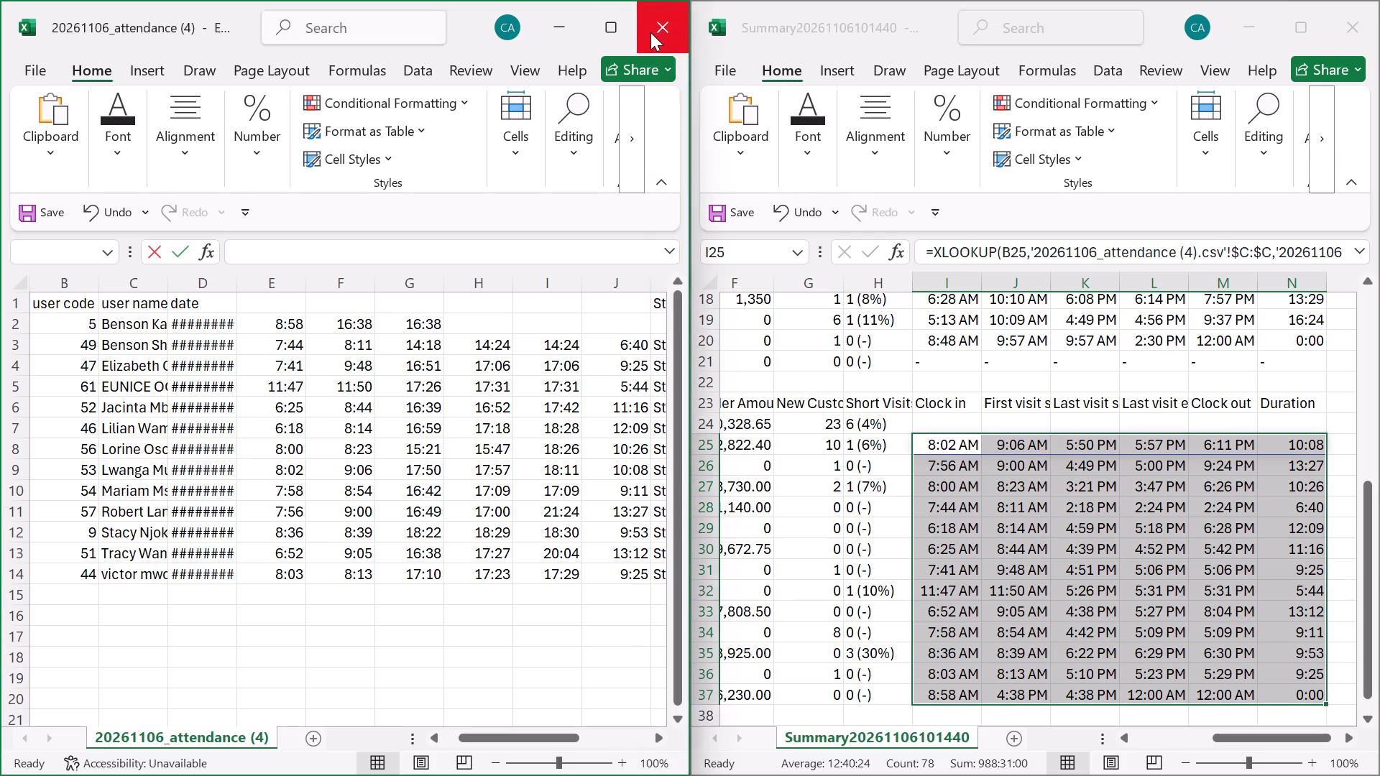
pyautogui.click(724, 428)
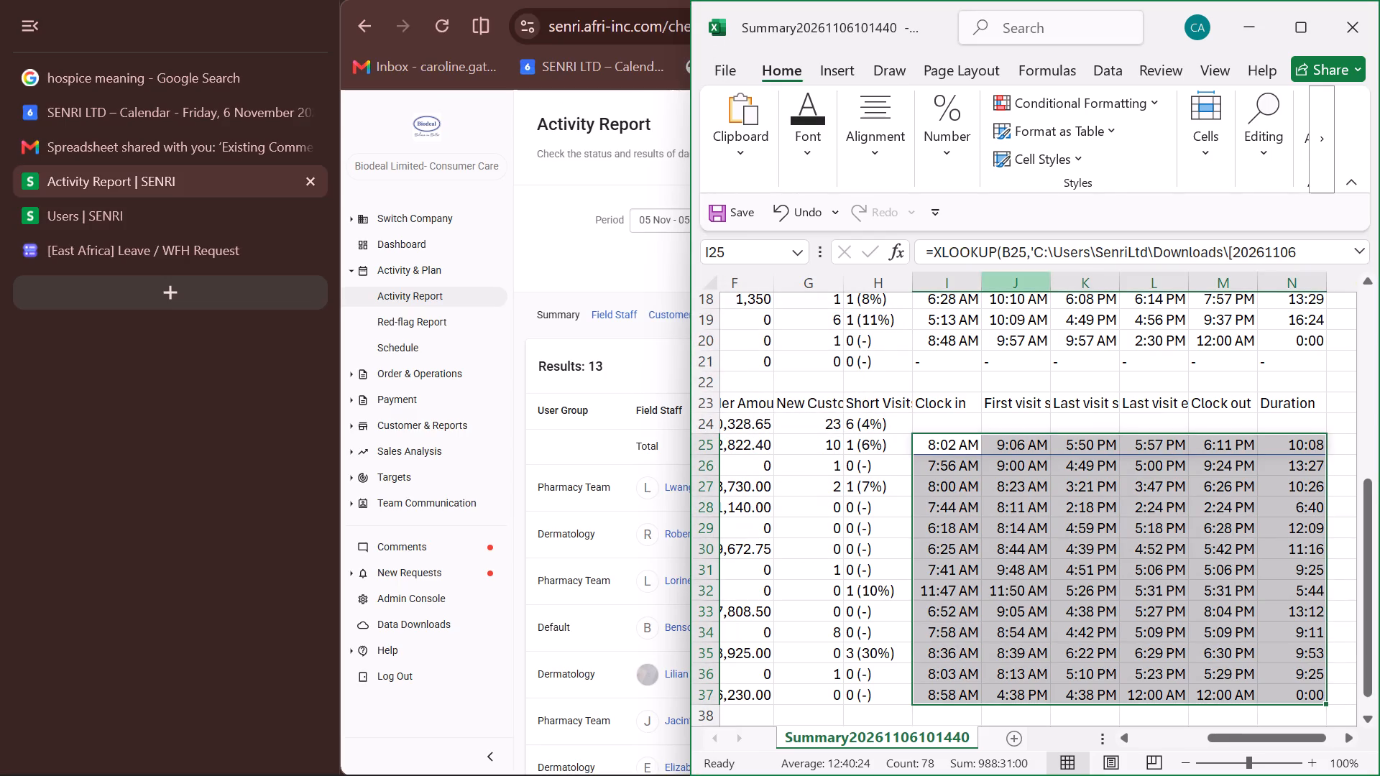
pyautogui.click(1301, 10)
# In the second table, replace the User Group header in A9 with the A1 date 5/11/2026 and number the staff row A11 as 1.
pyautogui.hscroll(4, 438, 593)
pyautogui.scroll(2, 0, 499)
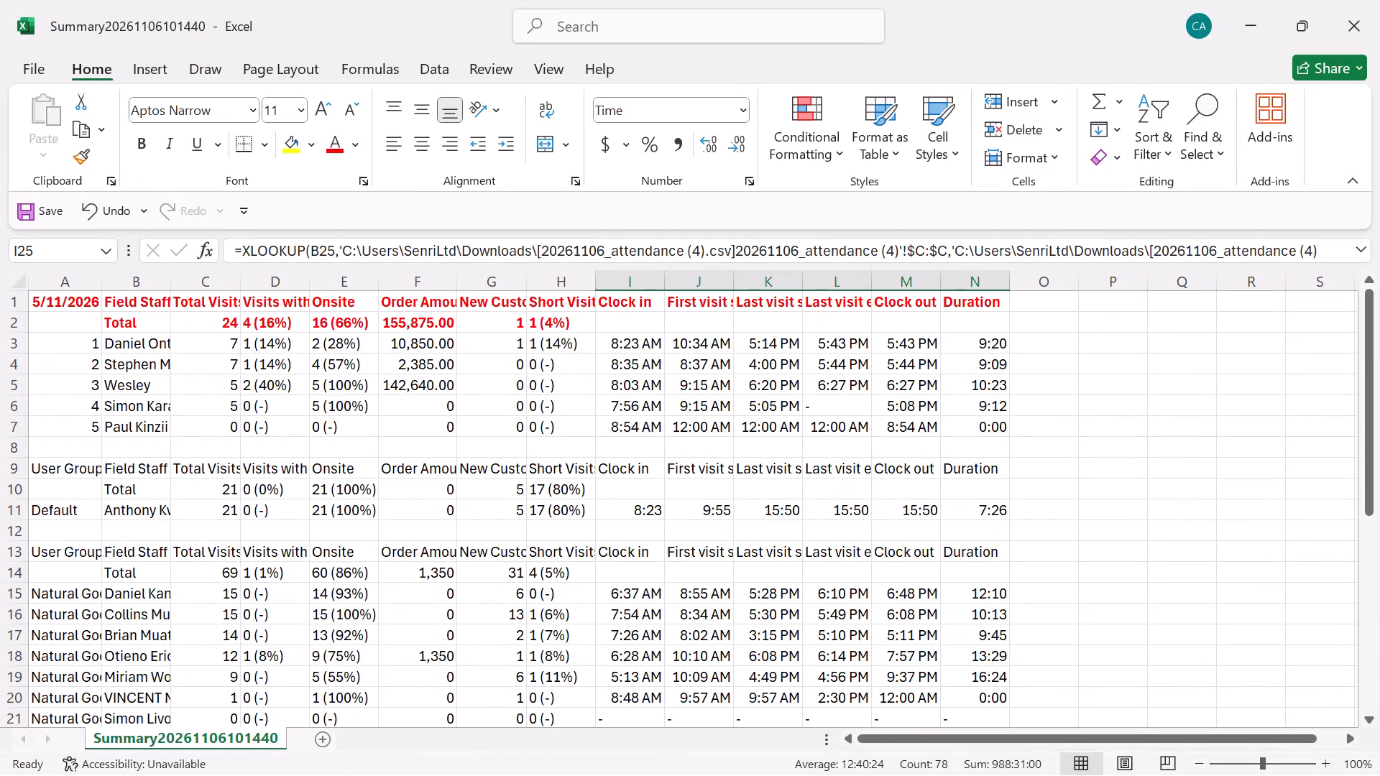
pyautogui.click(79, 303)
pyautogui.hotkey('ctrl', 'c')
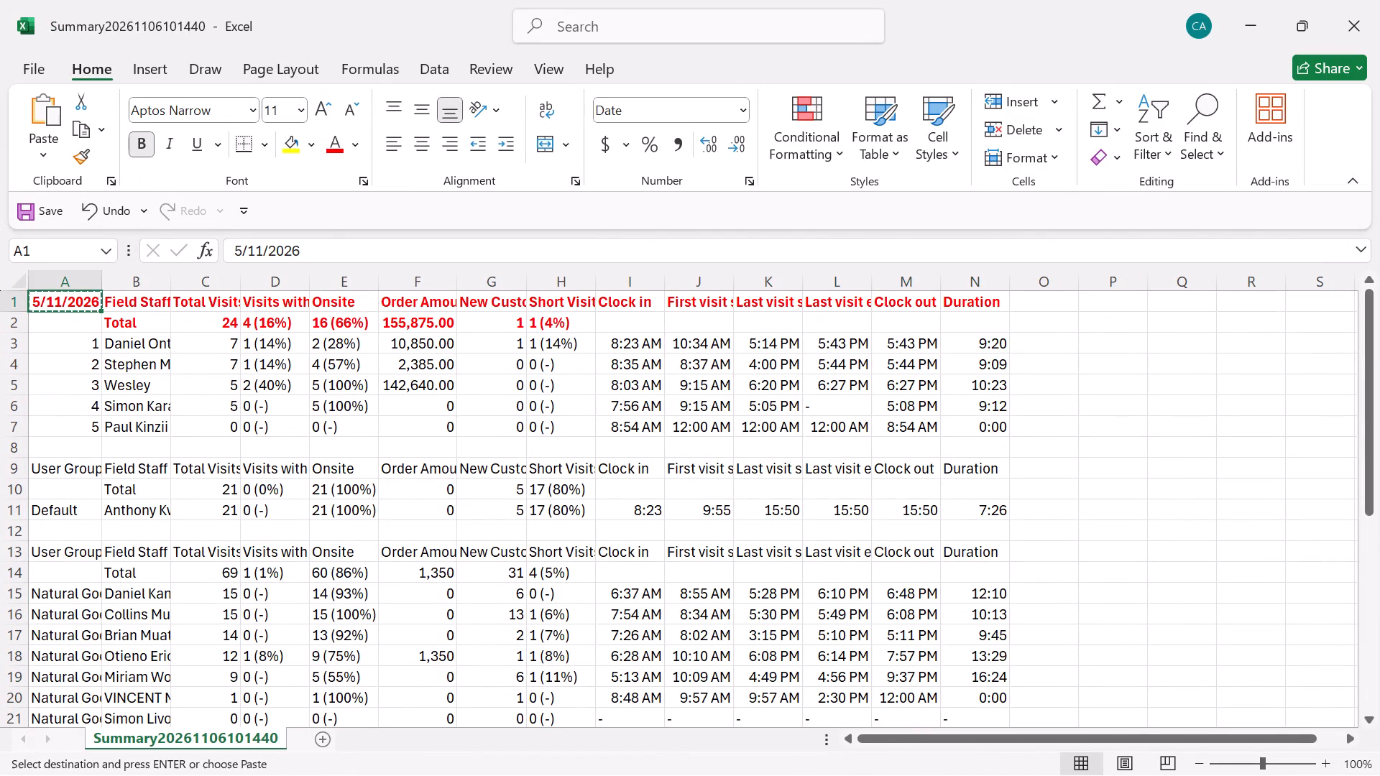
pyautogui.click(78, 464)
pyautogui.hotkey('ctrl', 'v')
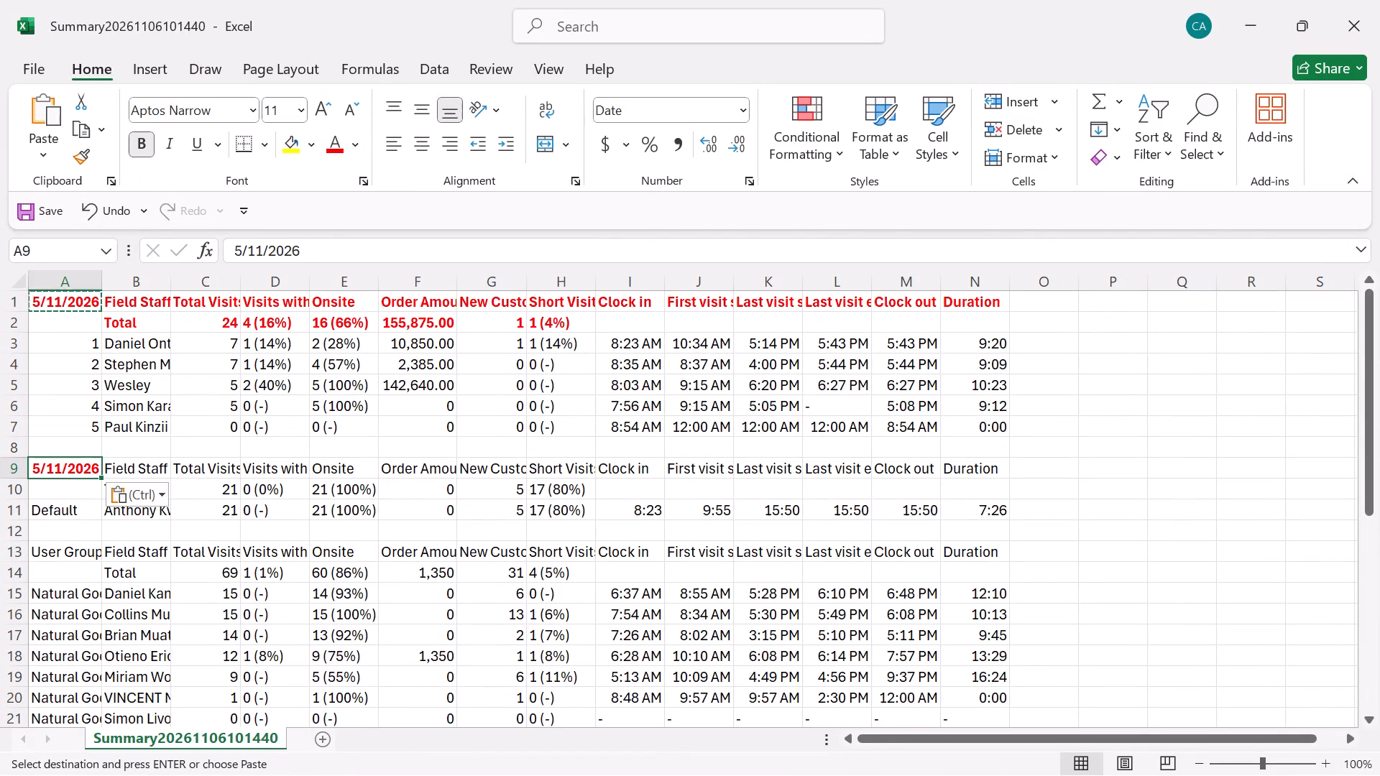
pyautogui.click(74, 519)
pyautogui.press('1')
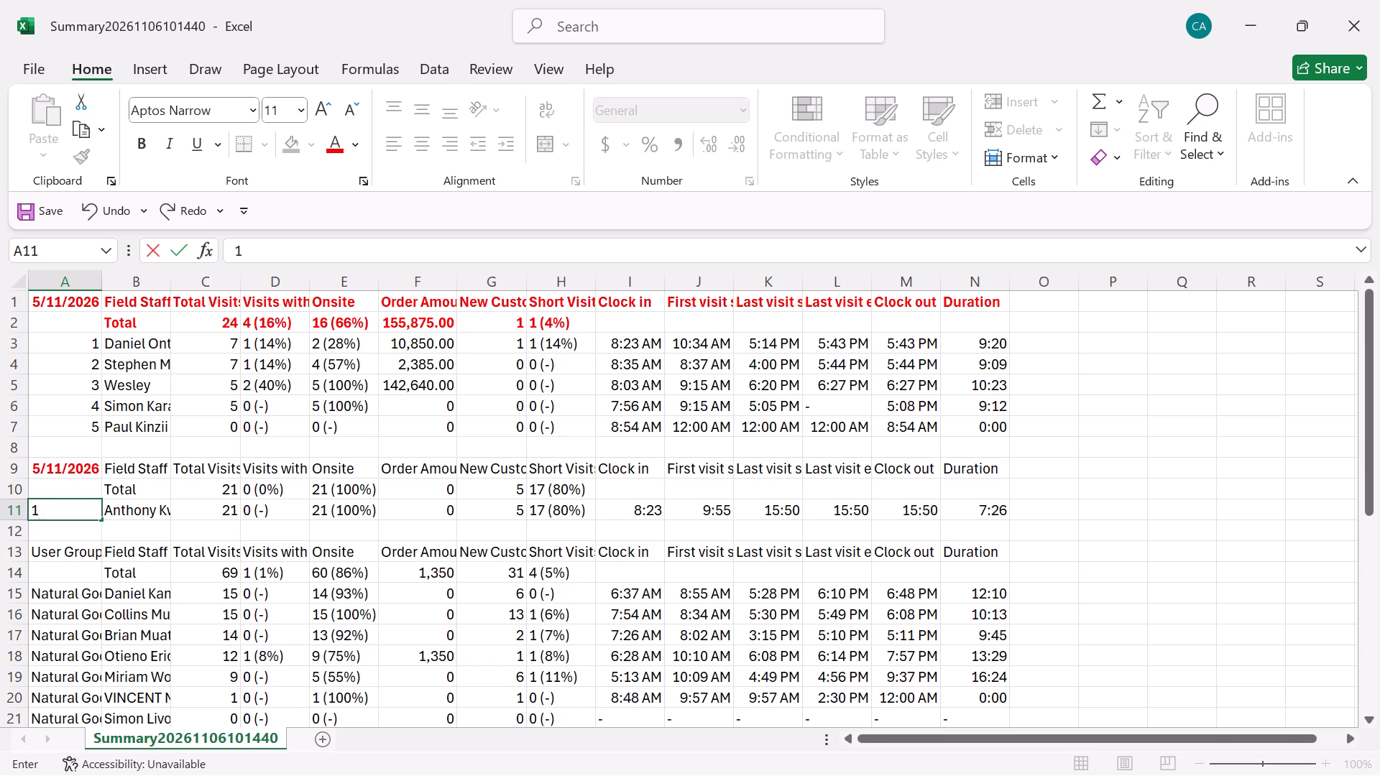
# Replace the User Group header in A13 with a copy of the 5/11/2026 date cell.
pyautogui.click(65, 547)
pyautogui.hotkey('ctrl', 'v')
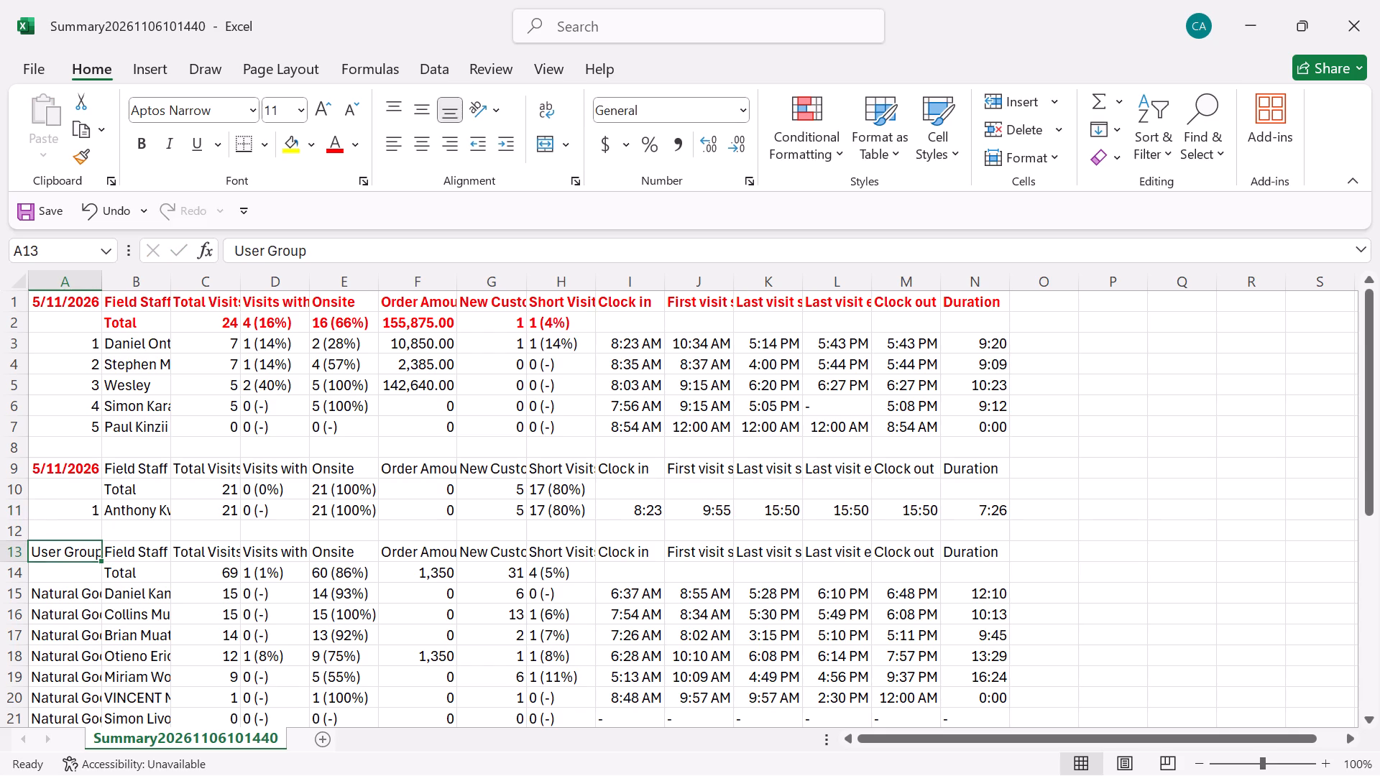
pyautogui.click(73, 473)
pyautogui.hotkey('ctrl', 'c')
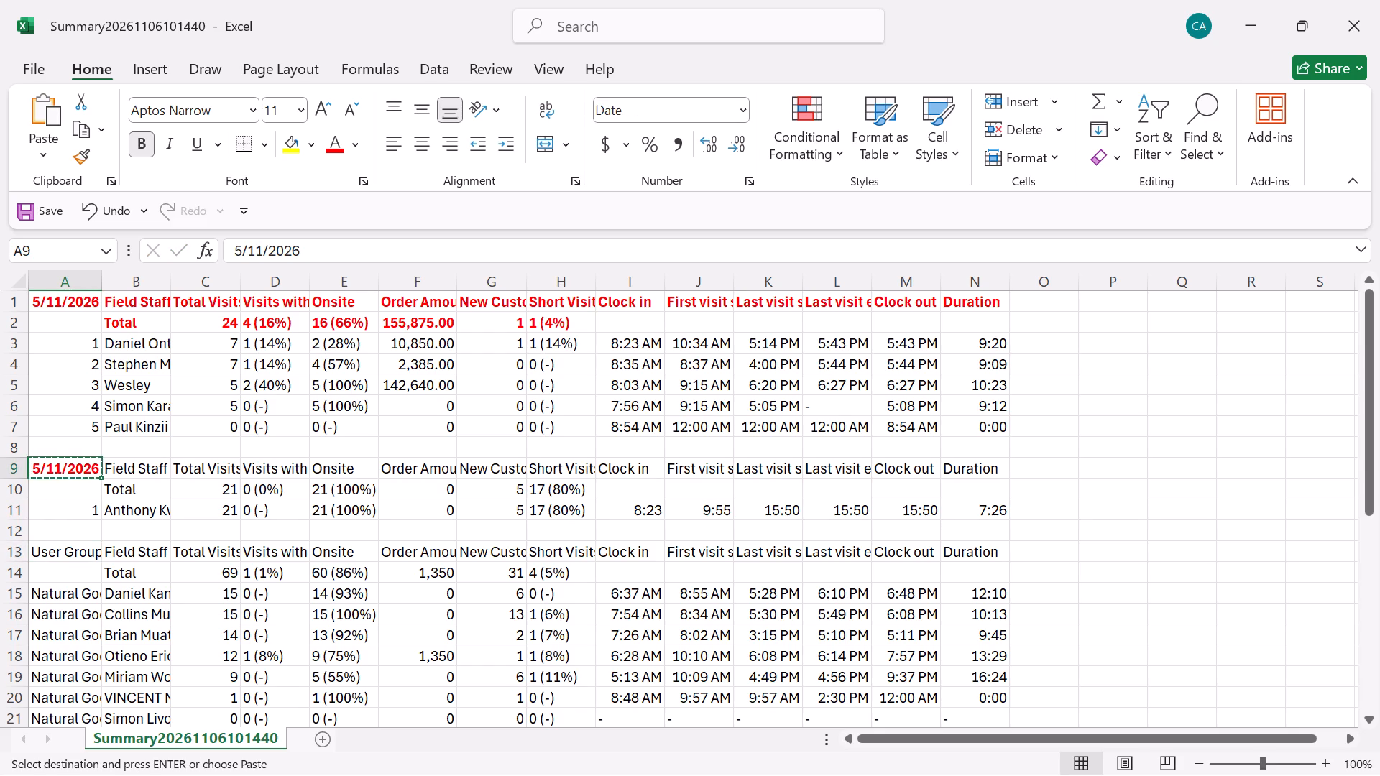
pyautogui.click(79, 556)
pyautogui.hotkey('ctrl', 'v')
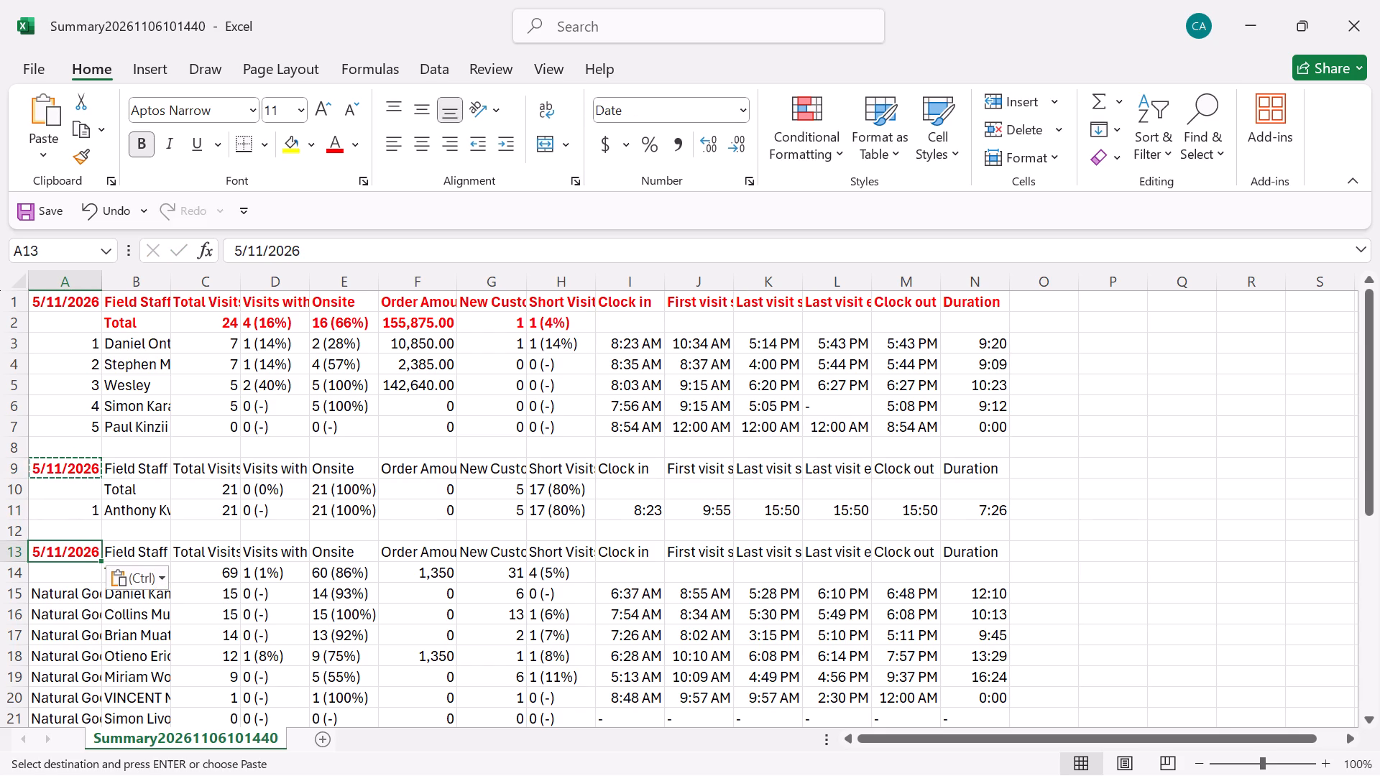
# Replace the user groups in A15:A21 with sequential numbers 1 to 7, filled from 1 and 2.
pyautogui.click(65, 599)
pyautogui.press('1')
pyautogui.press('Return')
pyautogui.press('2')
pyautogui.press('Return')
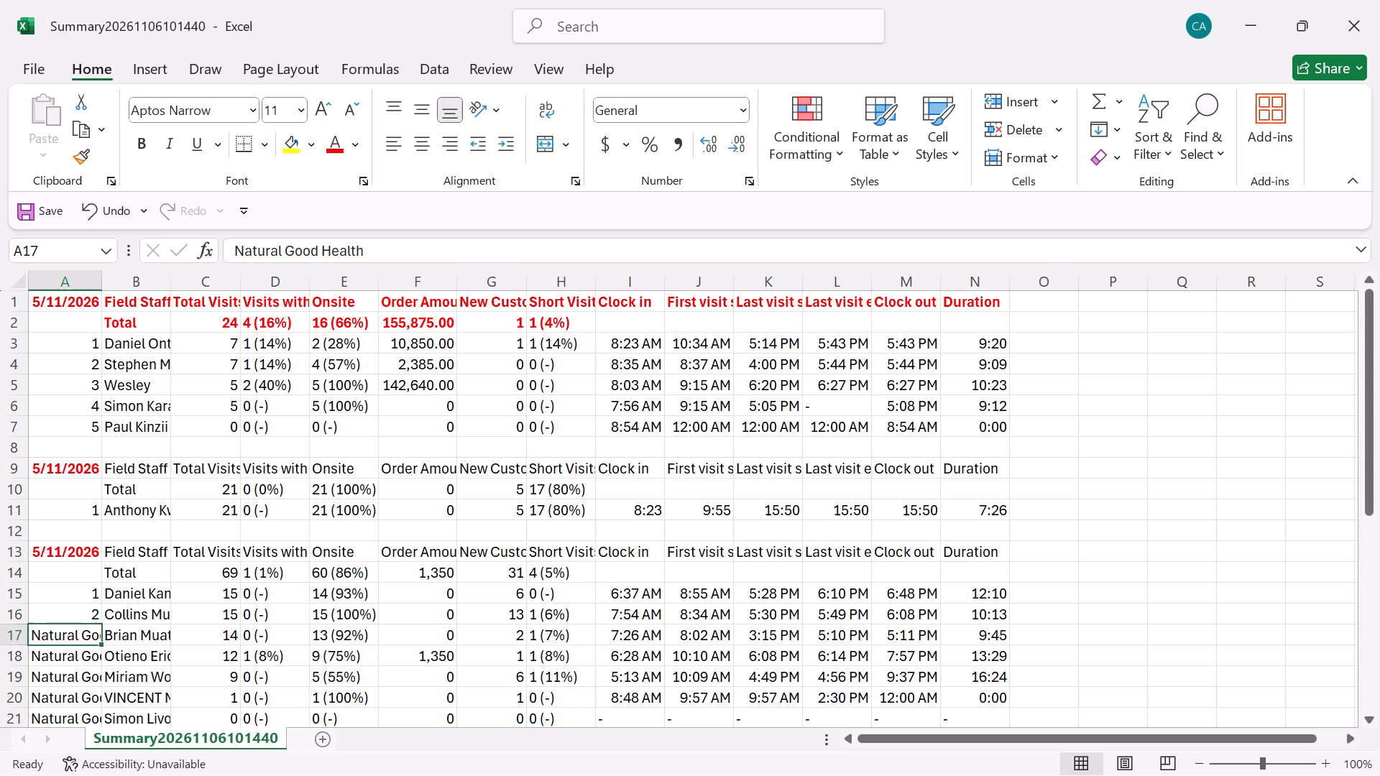
pyautogui.moveTo(65, 596); pyautogui.dragTo(65, 611)
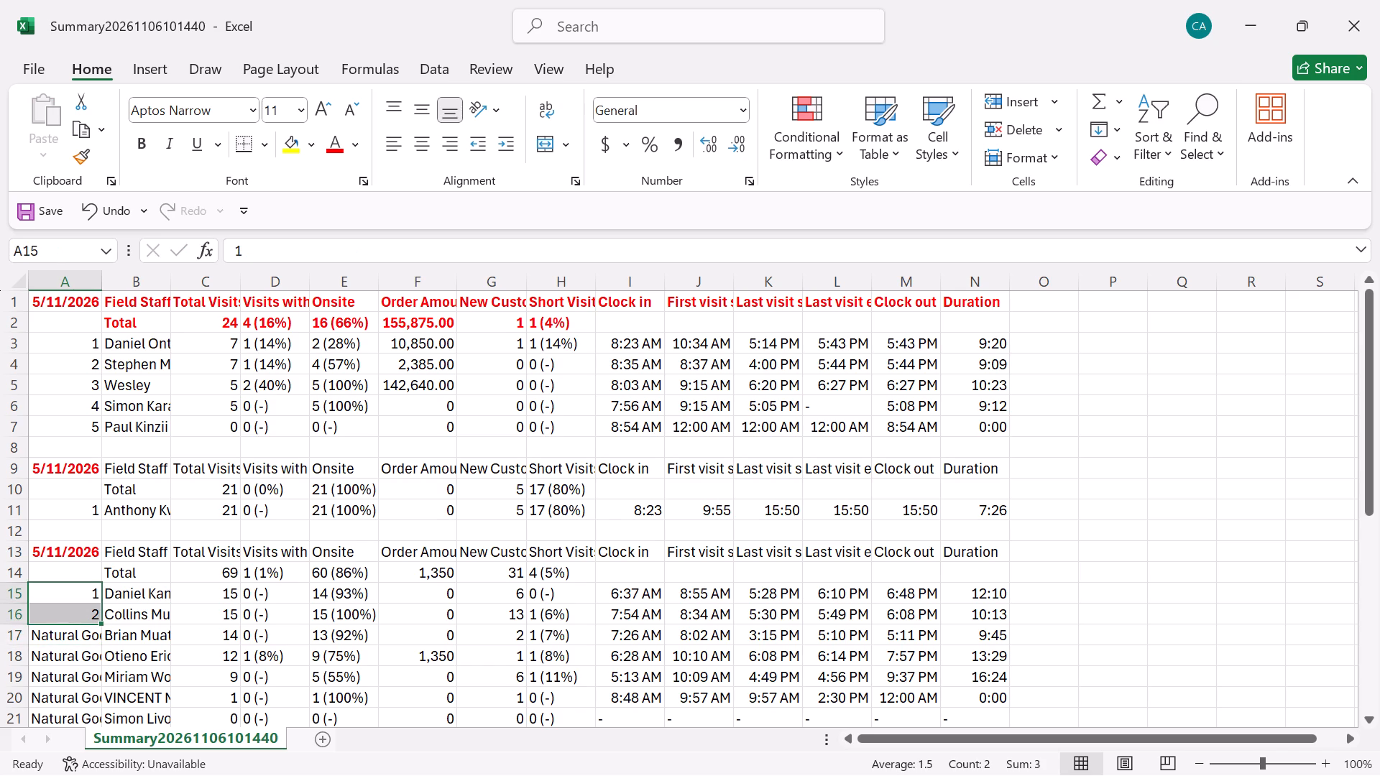
pyautogui.doubleClick(98, 624)
# Replace the Consumer Care user groups in A25:A37 with sequential numbers 1 to 13, filled from 1 and 2.
pyautogui.scroll(-2, 98, 624)
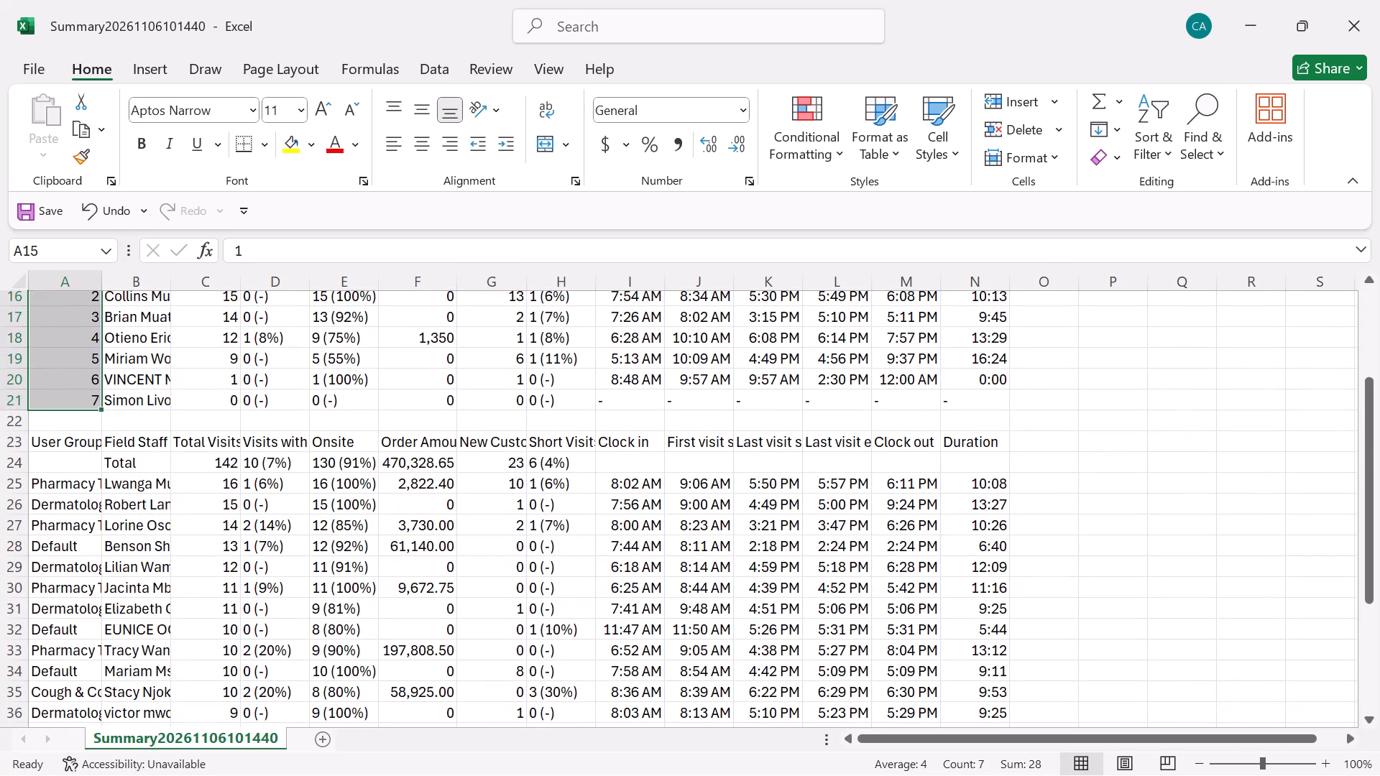
pyautogui.click(59, 484)
pyautogui.press('1')
pyautogui.press('Return')
pyautogui.press('2')
pyautogui.press('Return')
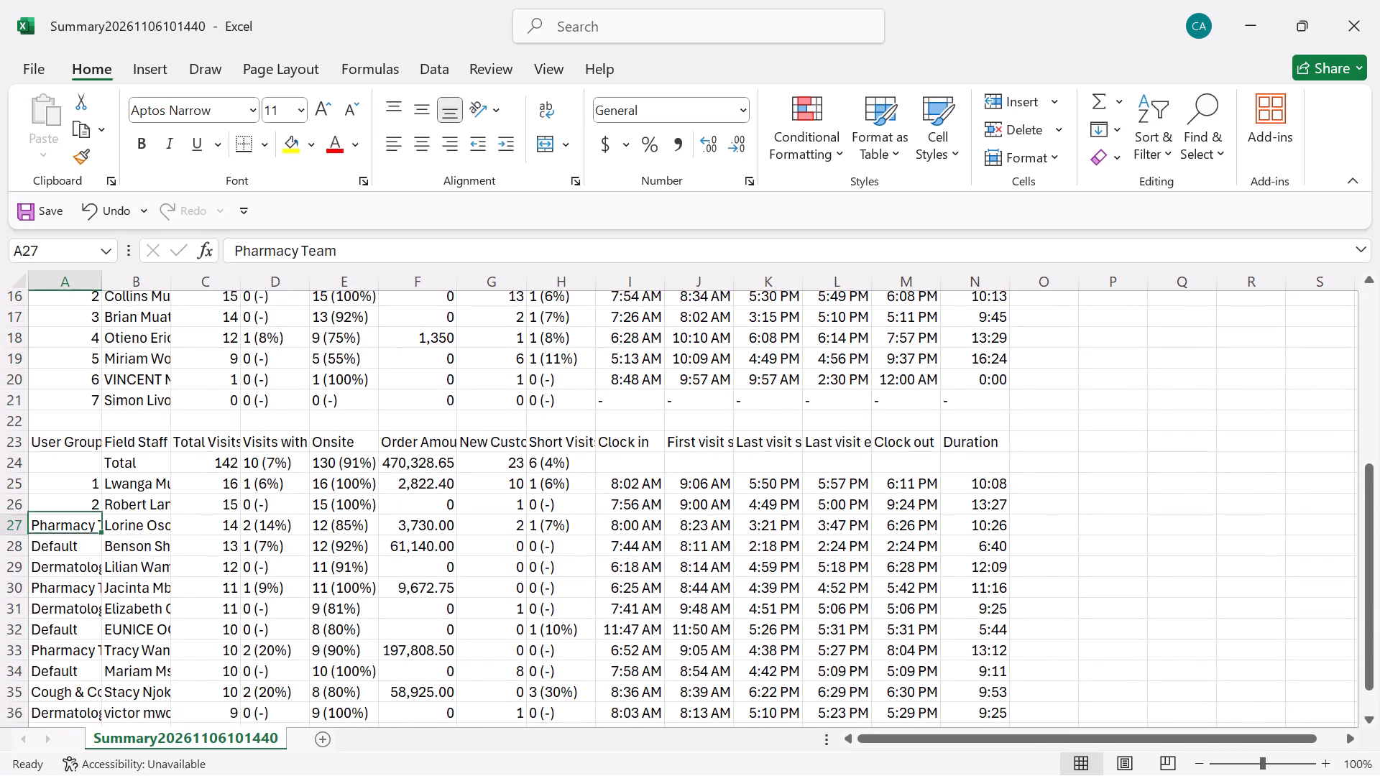
pyautogui.moveTo(59, 484); pyautogui.dragTo(59, 500)
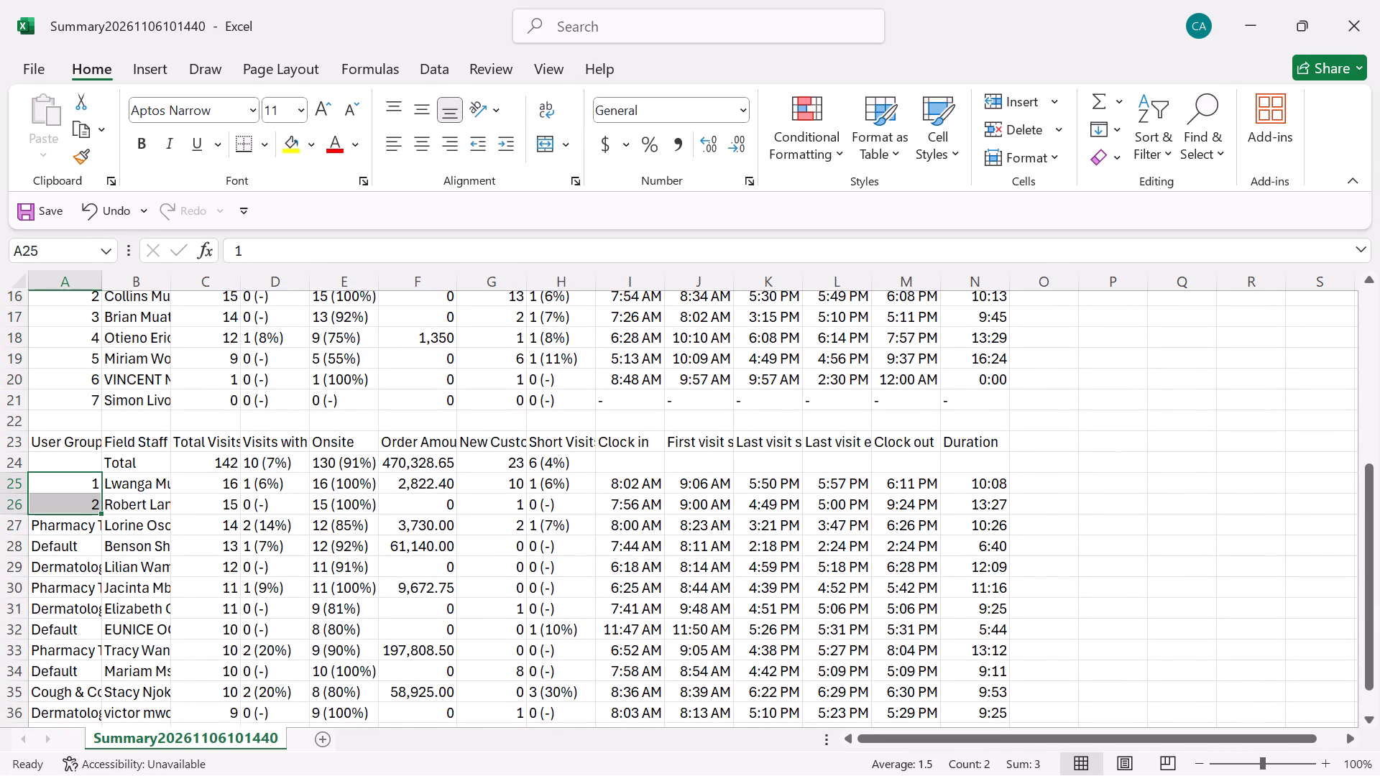
pyautogui.doubleClick(99, 512)
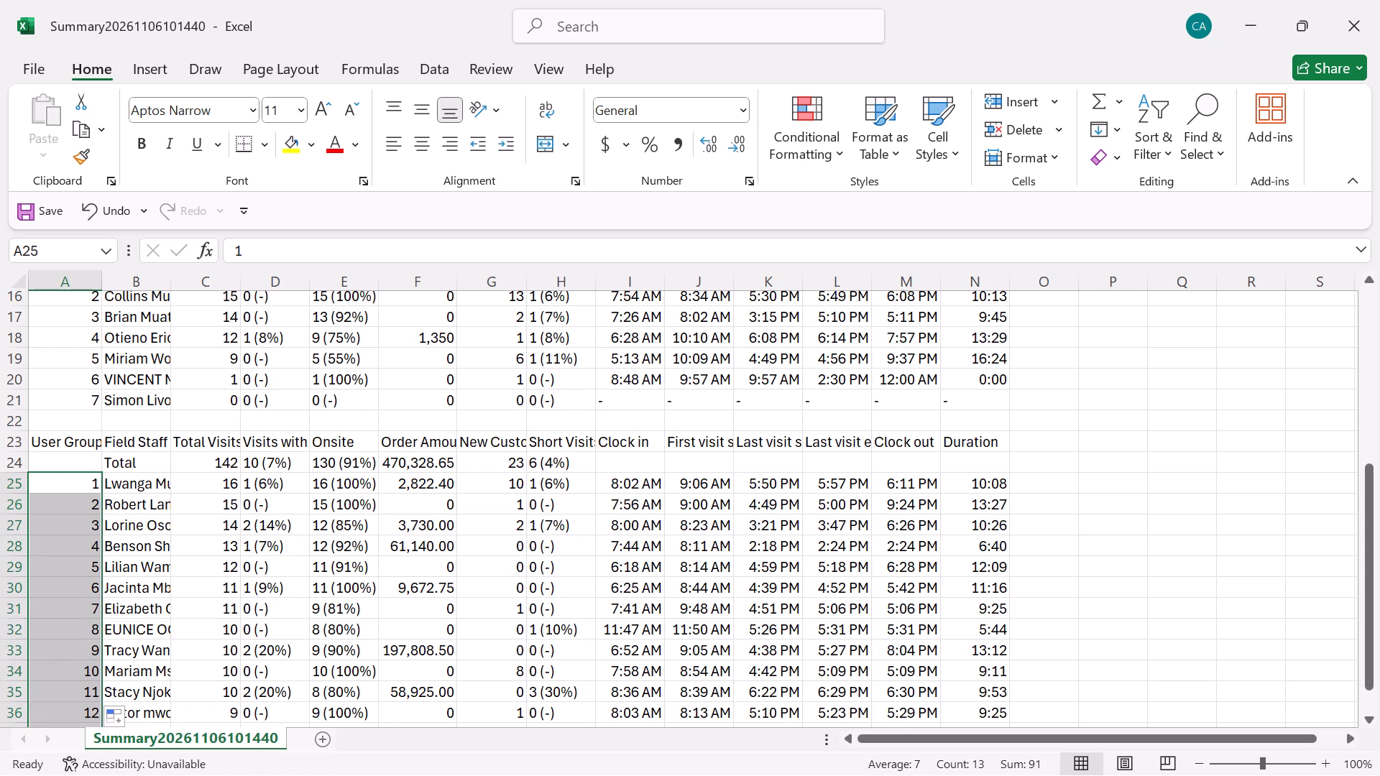
# Replace the User Group header in A23 with a copy of the 5/11/2026 date from A13.
pyautogui.scroll(1, 133, 678)
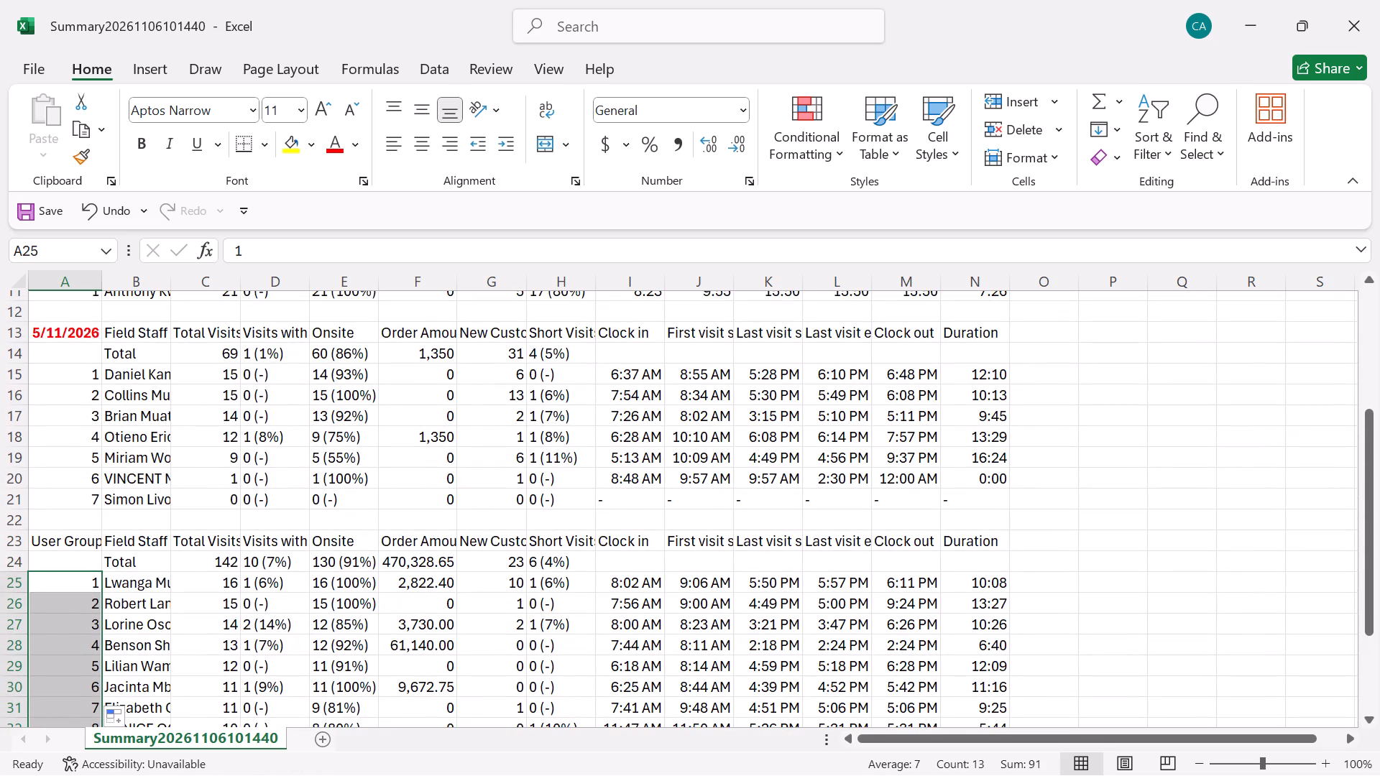
pyautogui.click(34, 329)
pyautogui.hotkey('ctrl', 'c')
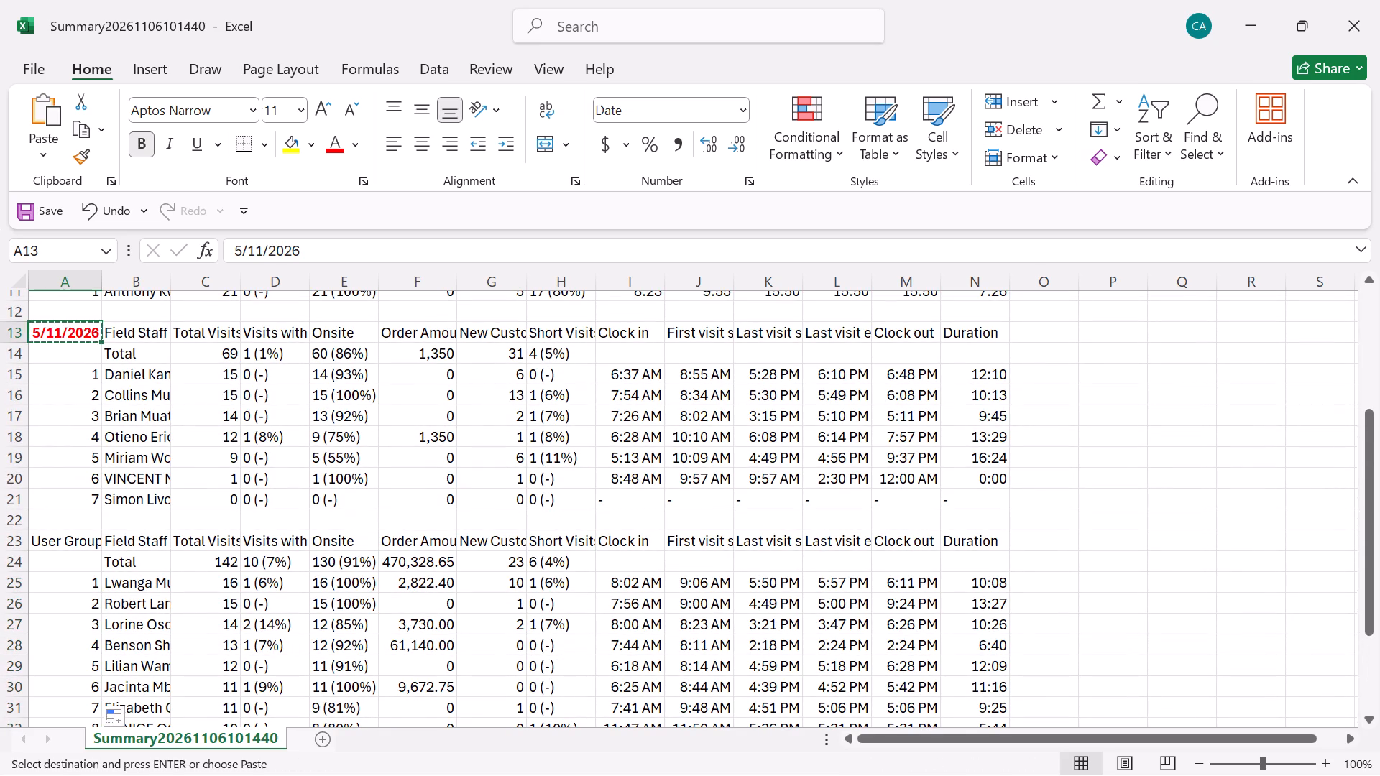
pyautogui.click(63, 535)
pyautogui.hotkey('ctrl', 'v')
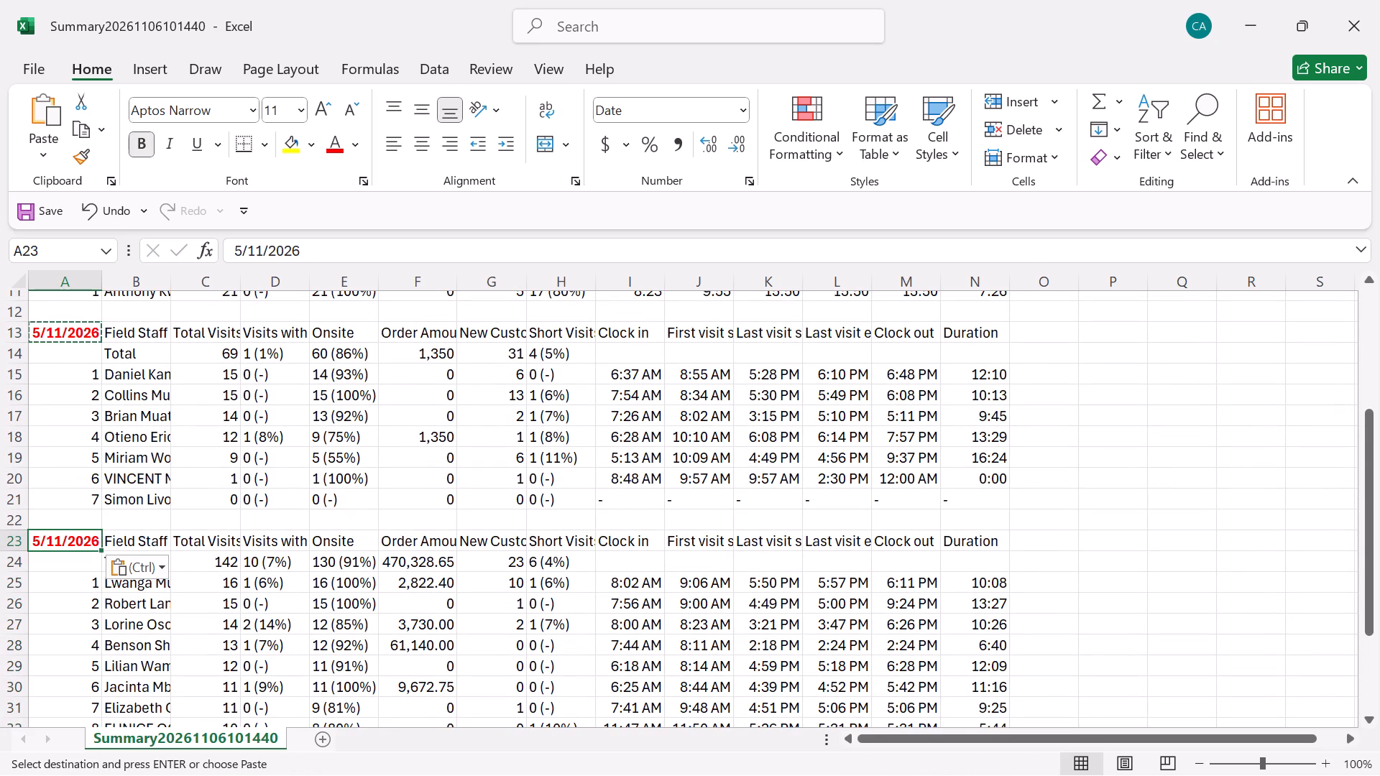
pyautogui.scroll(2, 63, 535)
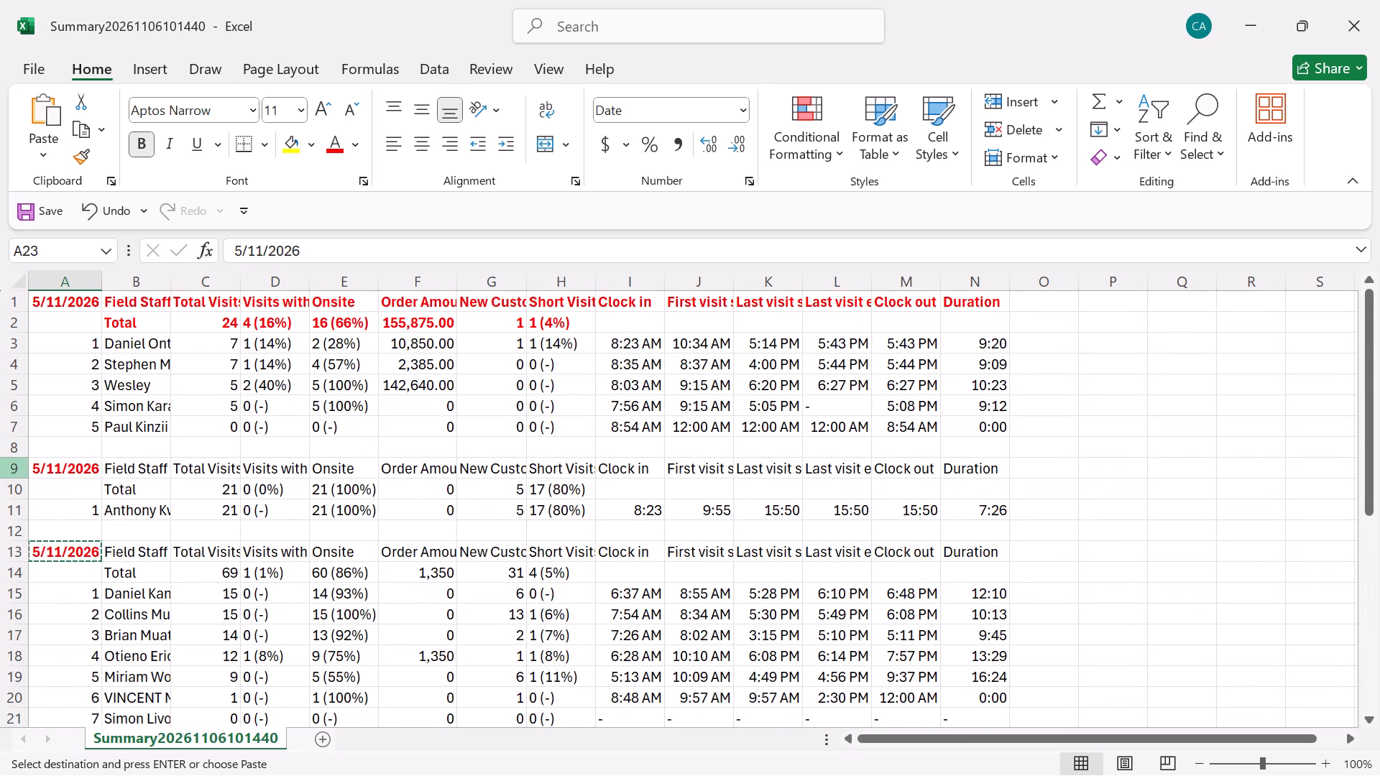
# Format the header and Total rows 9–10, 13–14 and 23–24 in bold red text.
pyautogui.moveTo(18, 471); pyautogui.dragTo(15, 483)
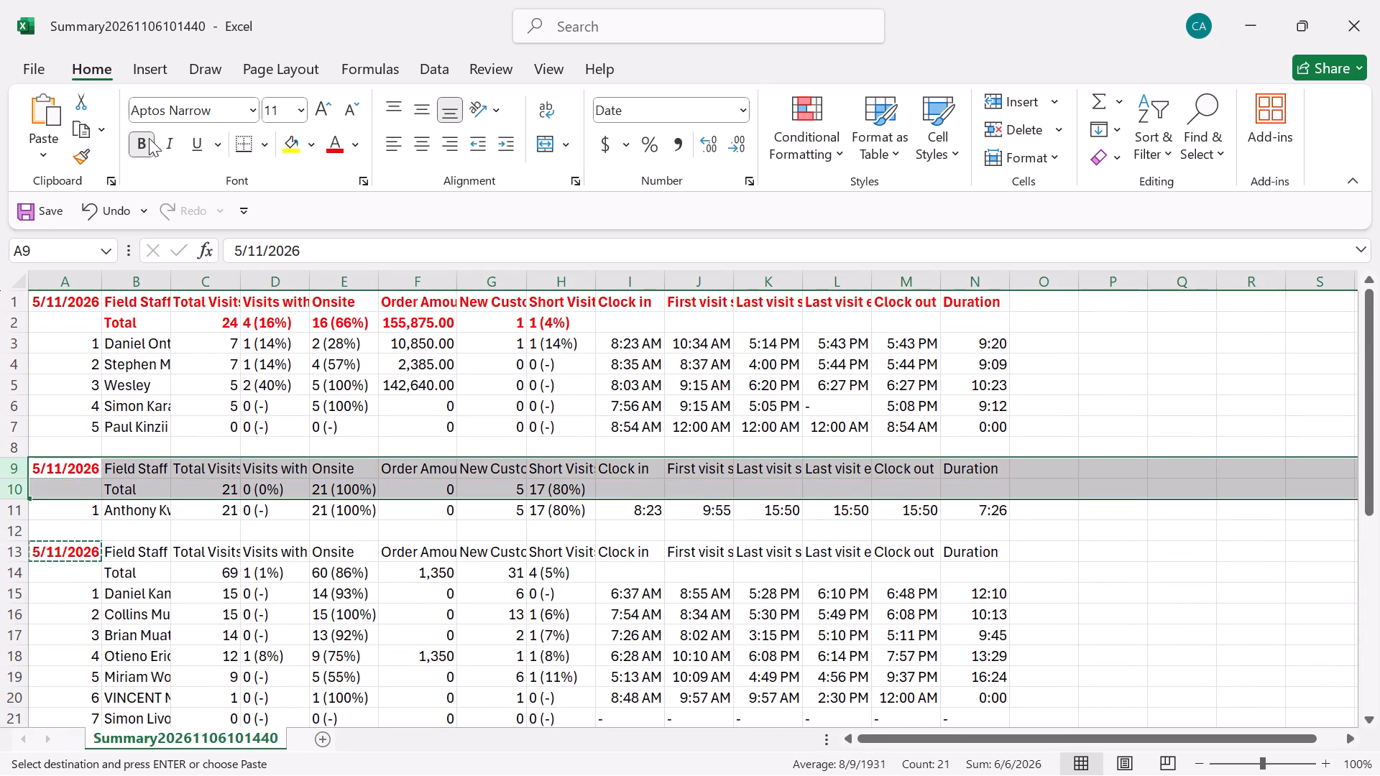
pyautogui.doubleClick(147, 142)
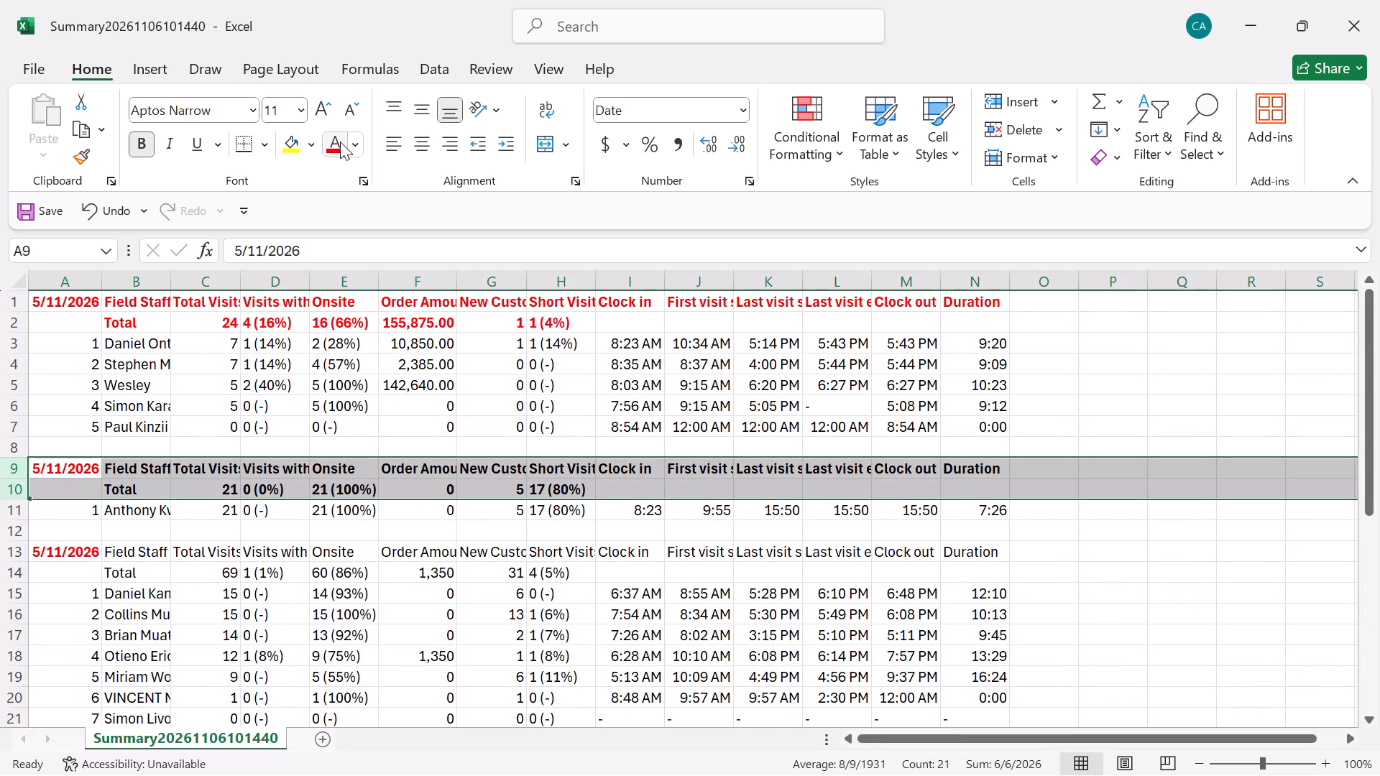
pyautogui.click(340, 142)
pyautogui.moveTo(20, 553); pyautogui.dragTo(11, 573)
pyautogui.doubleClick(138, 147)
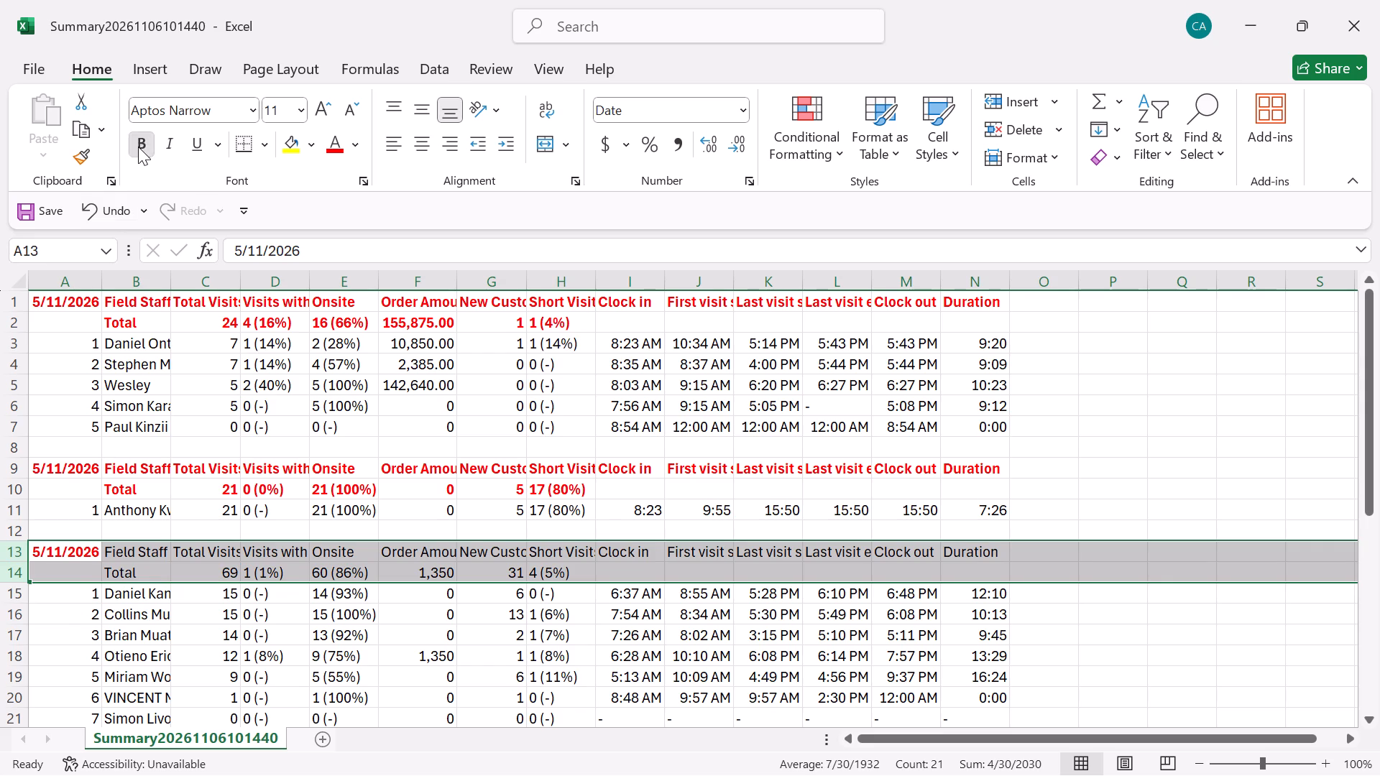
pyautogui.click(341, 150)
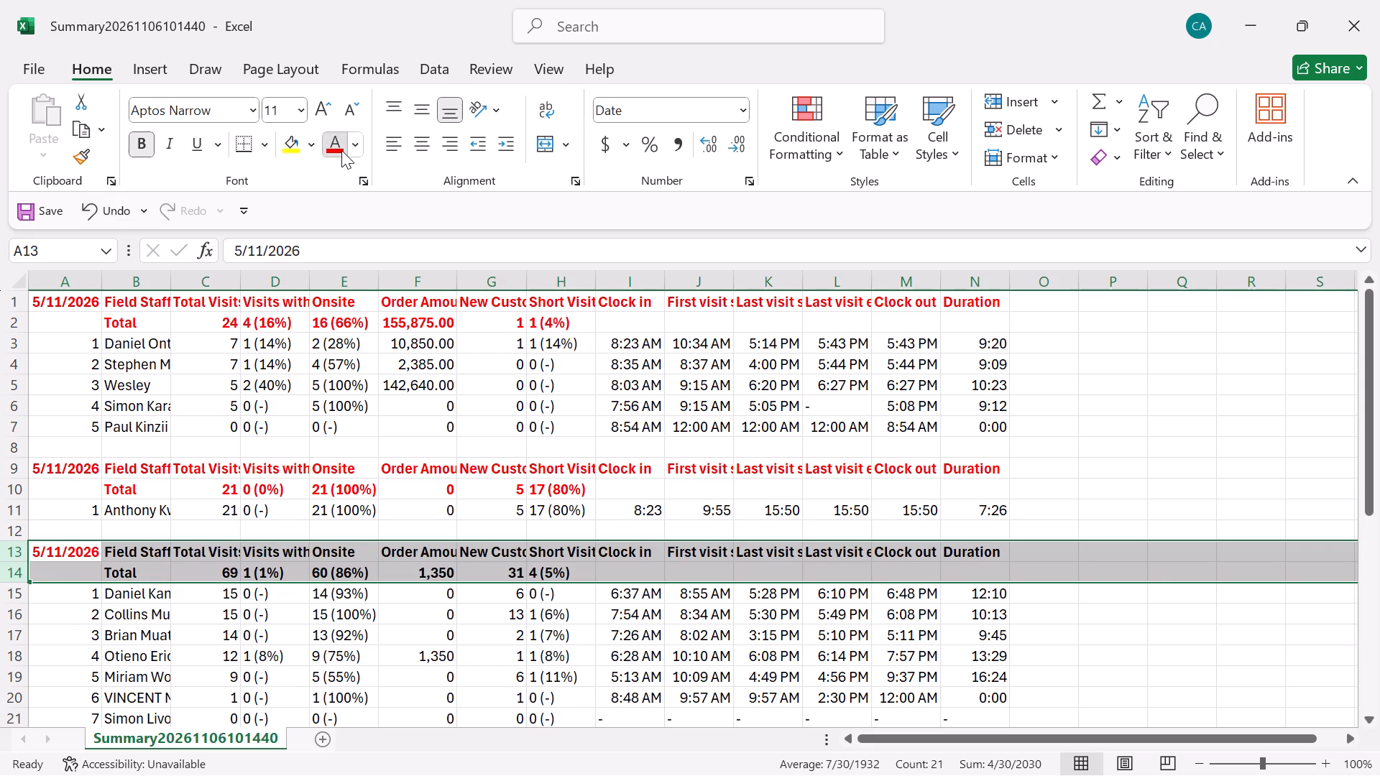
pyautogui.scroll(-2, 369, 358)
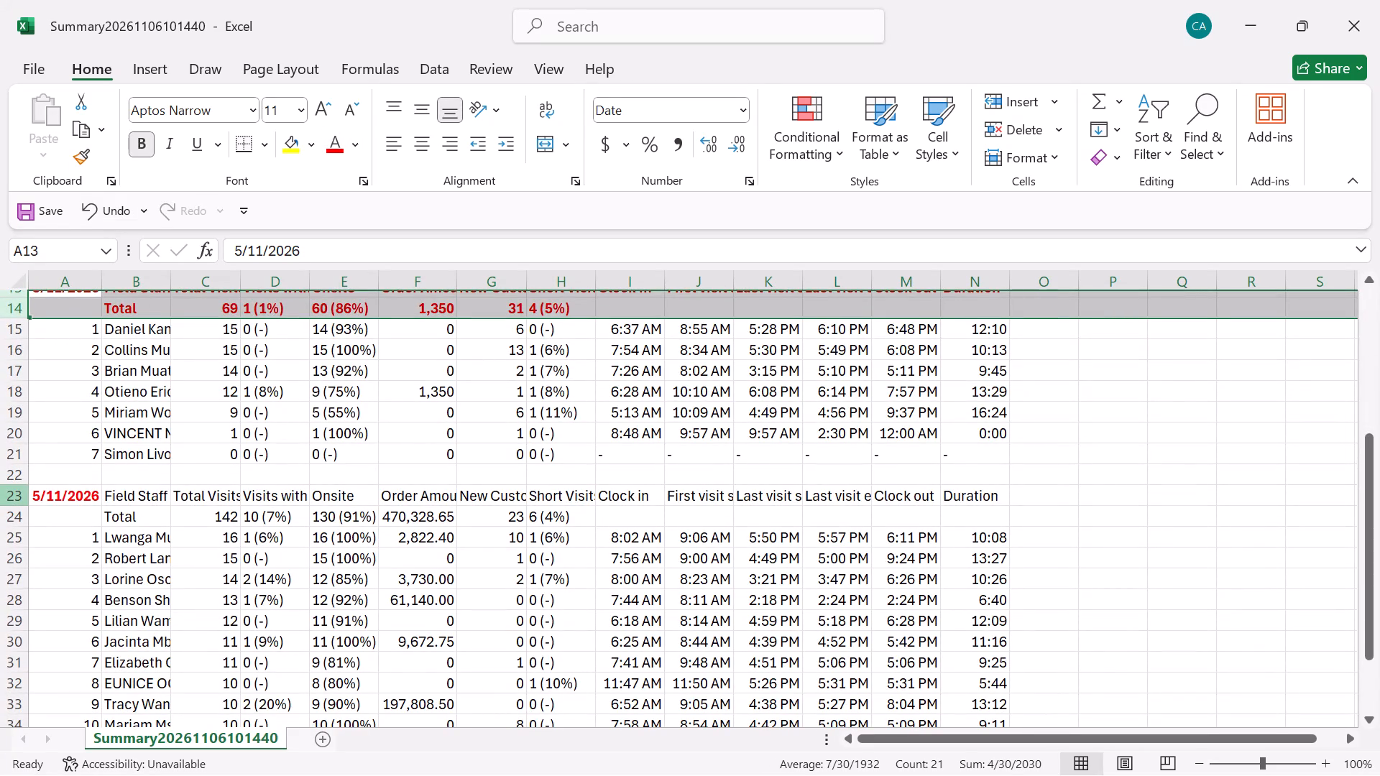
pyautogui.moveTo(15, 496); pyautogui.dragTo(11, 512)
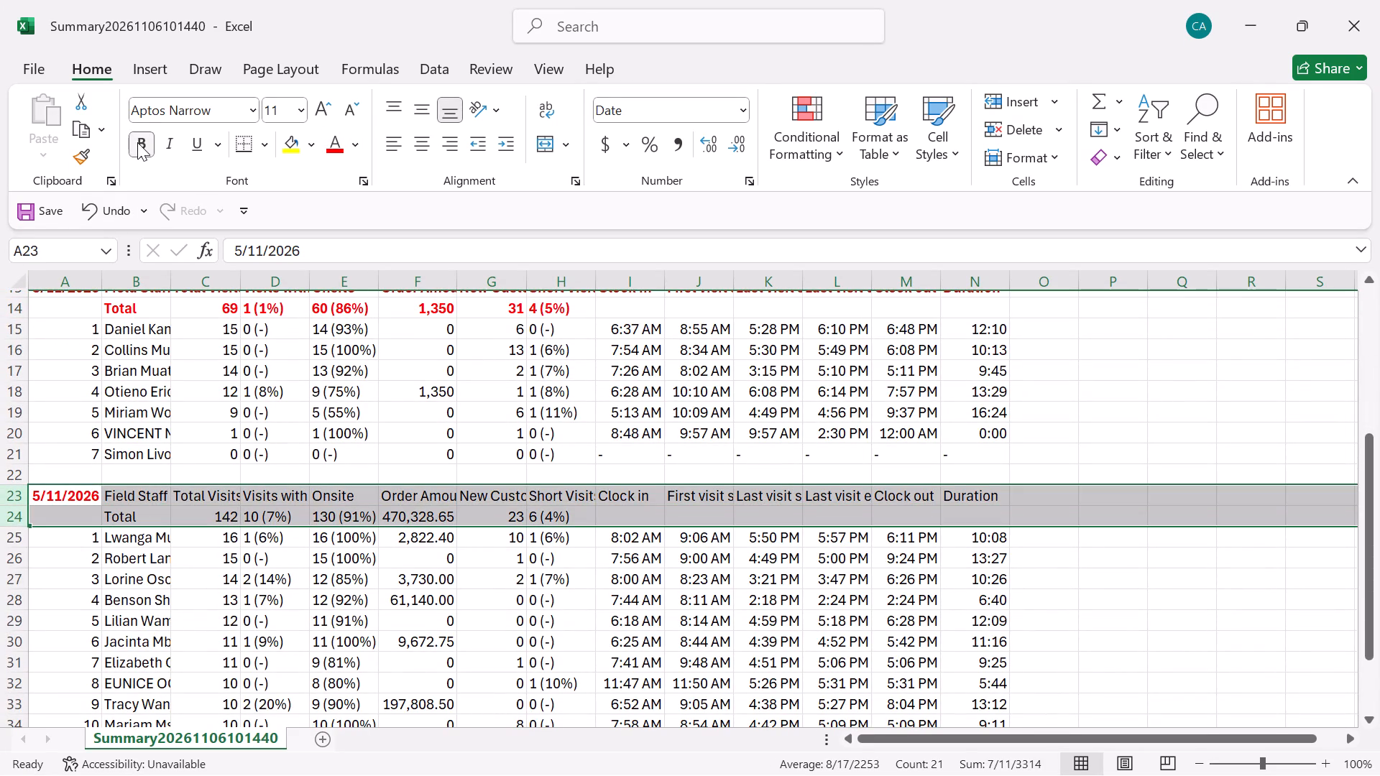
pyautogui.doubleClick(137, 142)
pyautogui.click(330, 146)
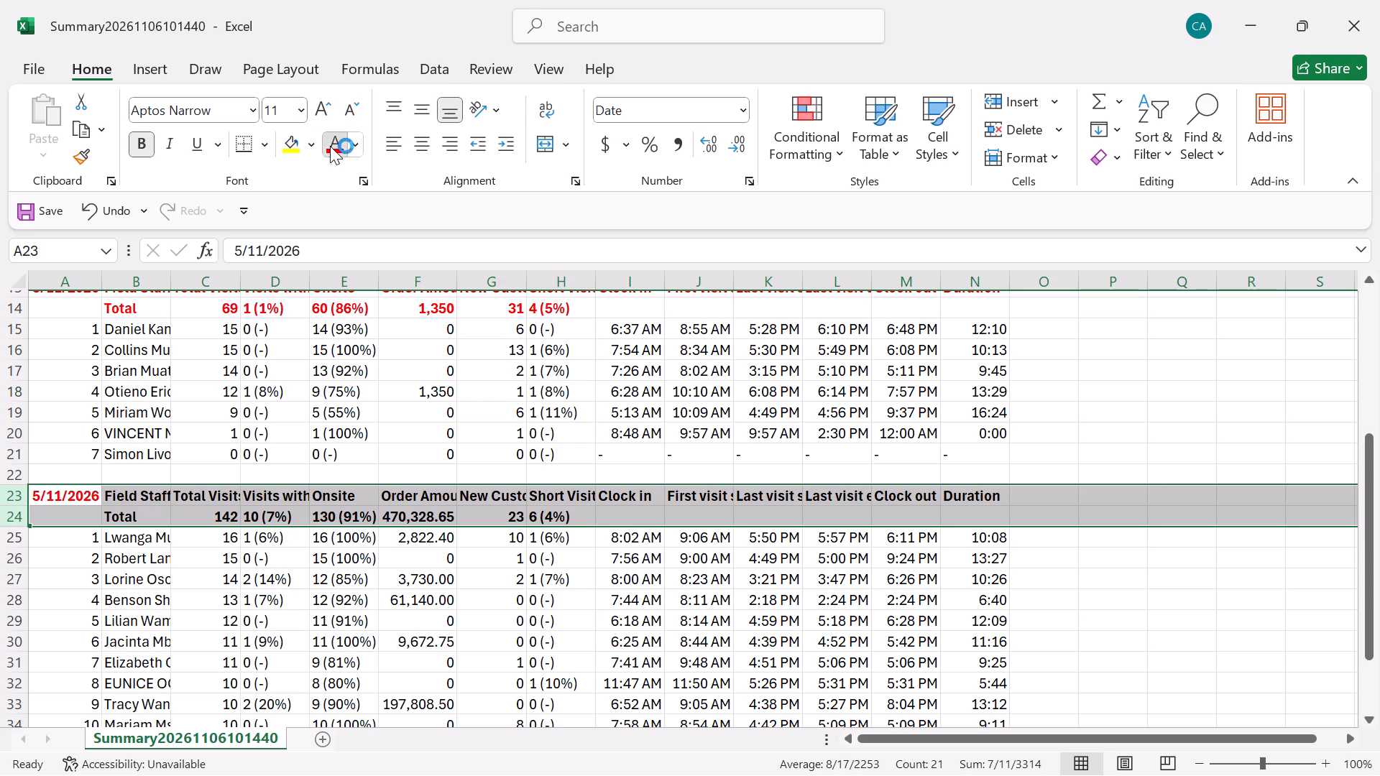
# Auto-fit the width of all the sheet's columns to their contents.
pyautogui.scroll(-2, 366, 396)
pyautogui.scroll(2, 366, 396)
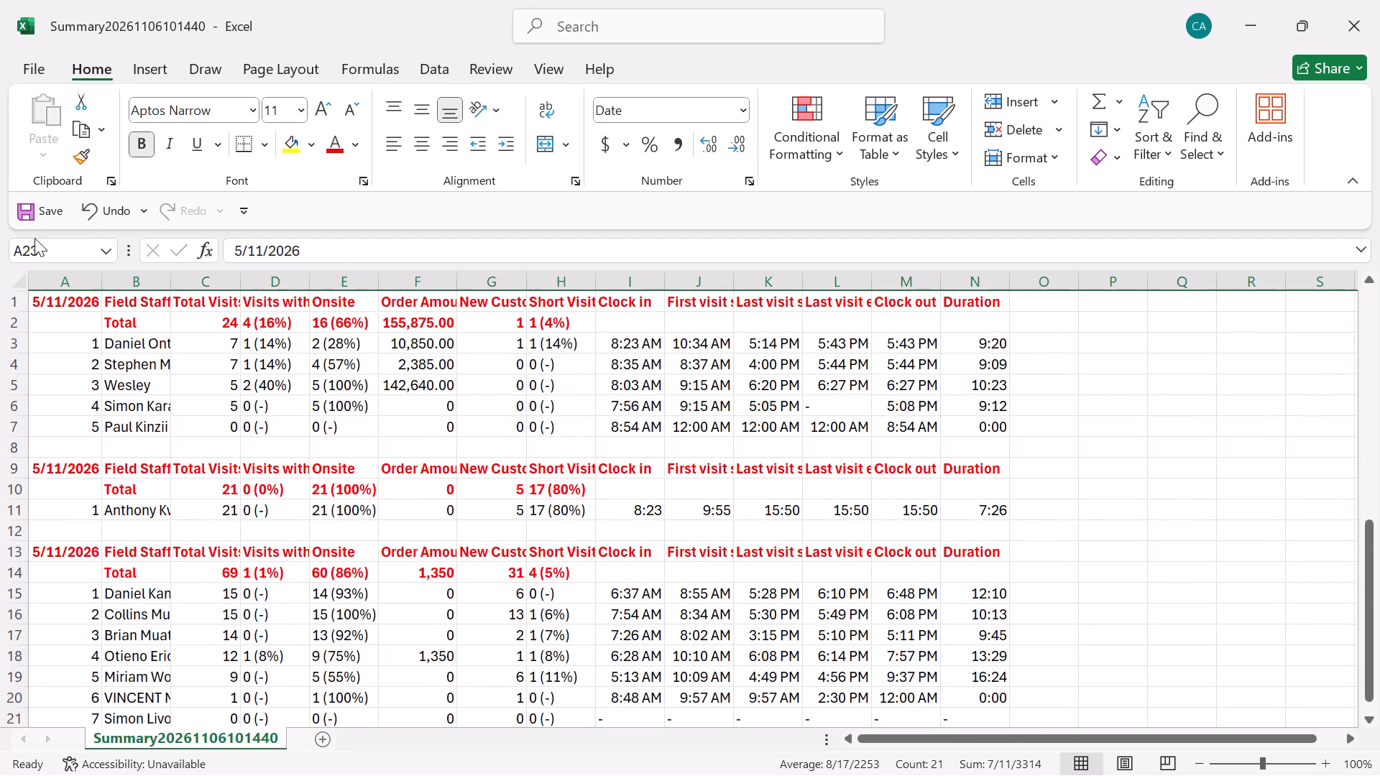